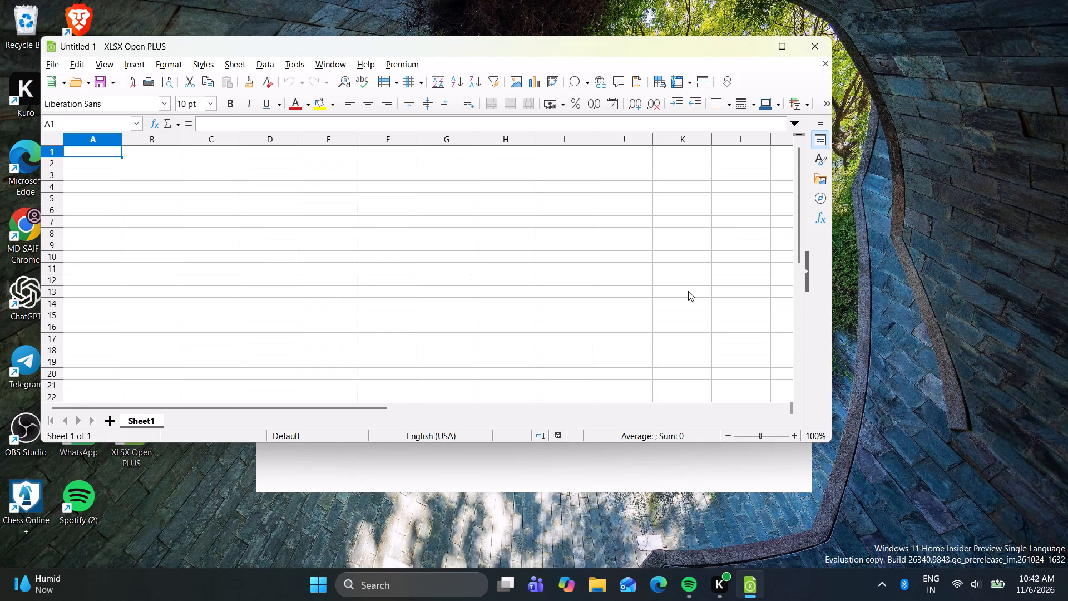
Maximize the spreadsheet window.
click(784, 44)
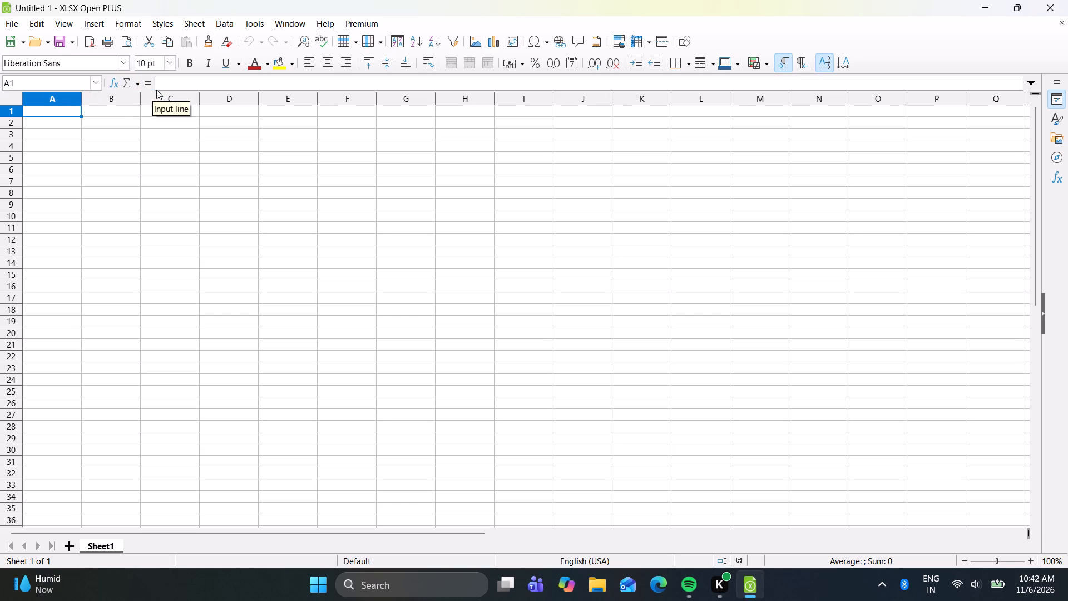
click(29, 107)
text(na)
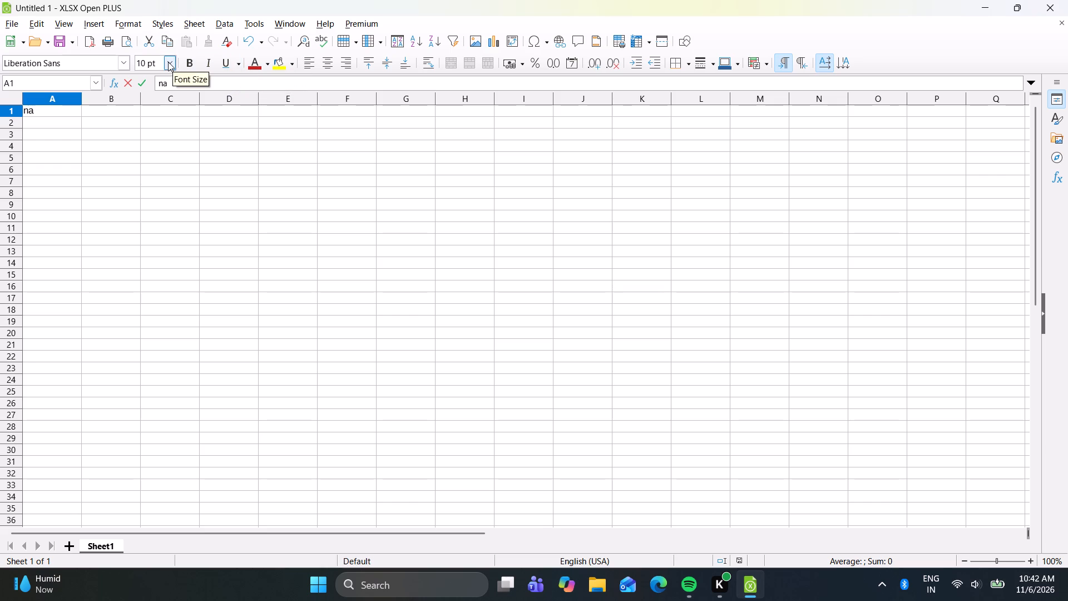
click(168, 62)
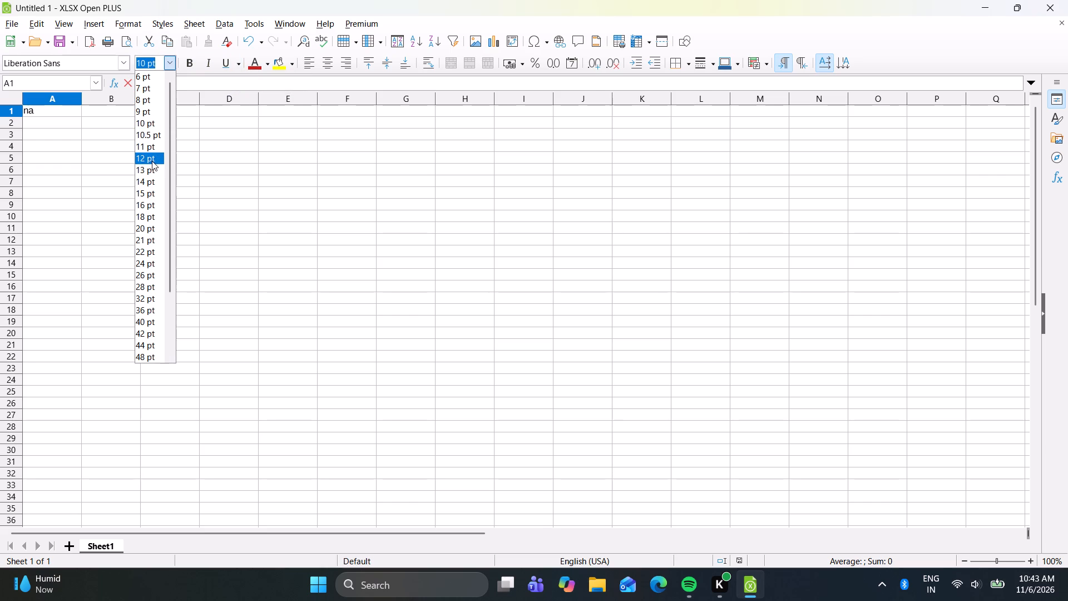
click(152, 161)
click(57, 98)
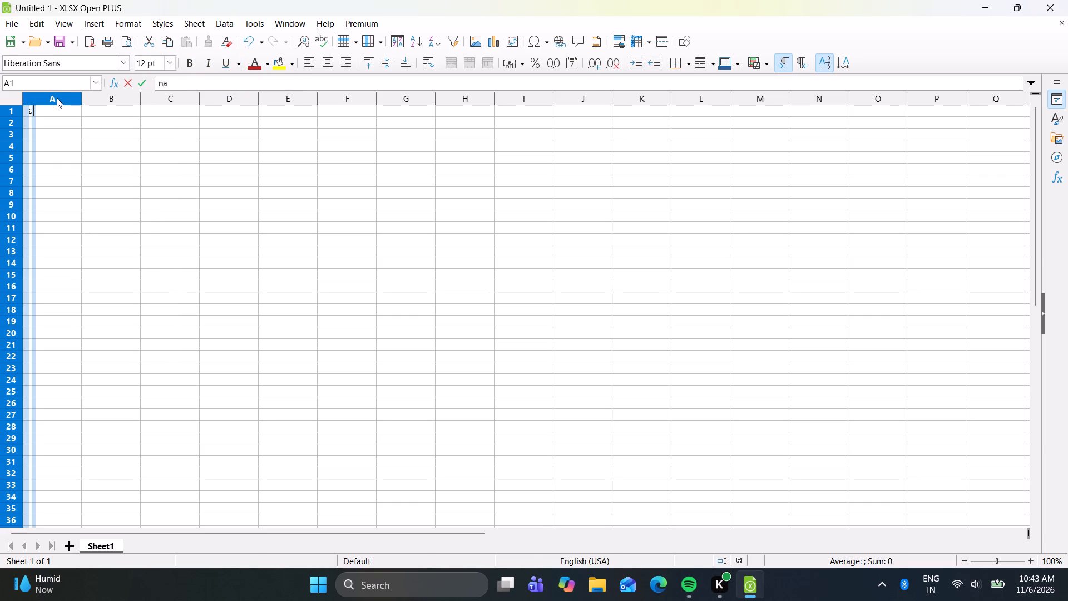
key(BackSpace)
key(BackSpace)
Enter the column headers name, roll, maths and english in cells A1 to D1.
text(namw)
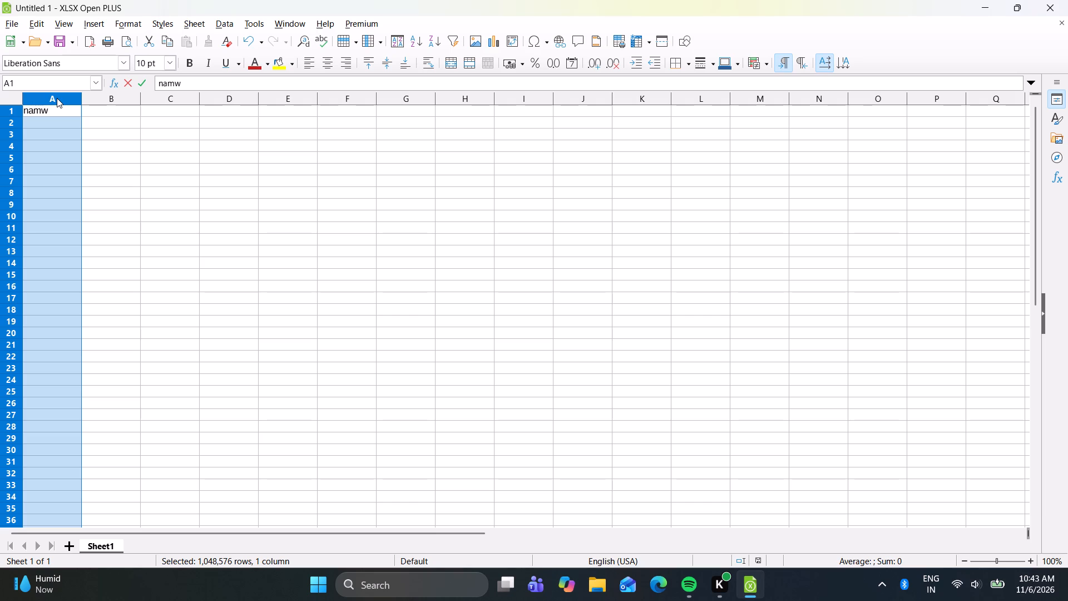
key(BackSpace)
key(e)
key(Right)
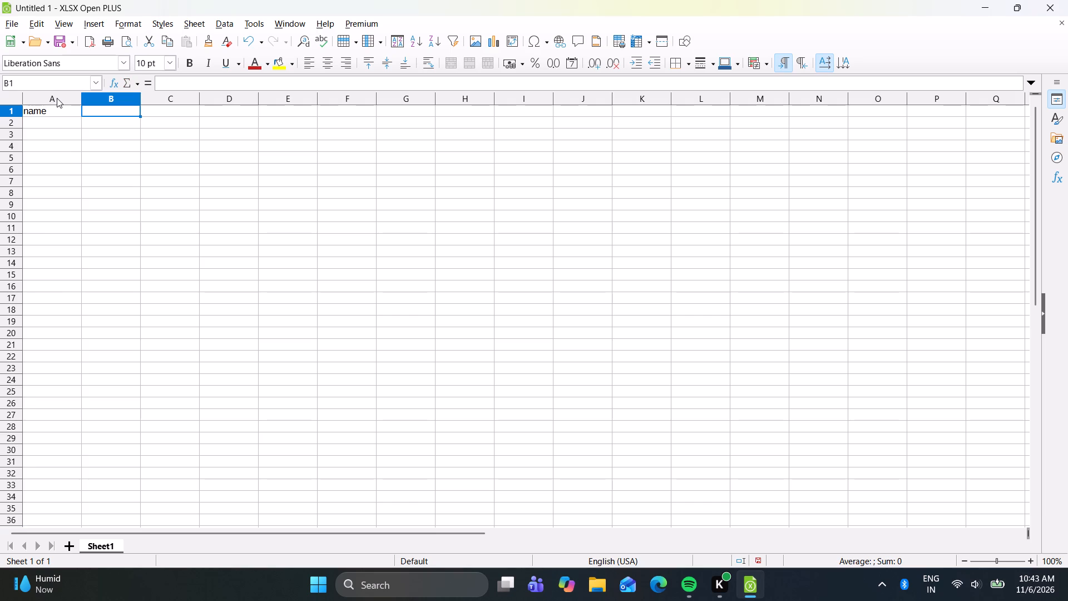
text(roll)
key(Right)
text(maths)
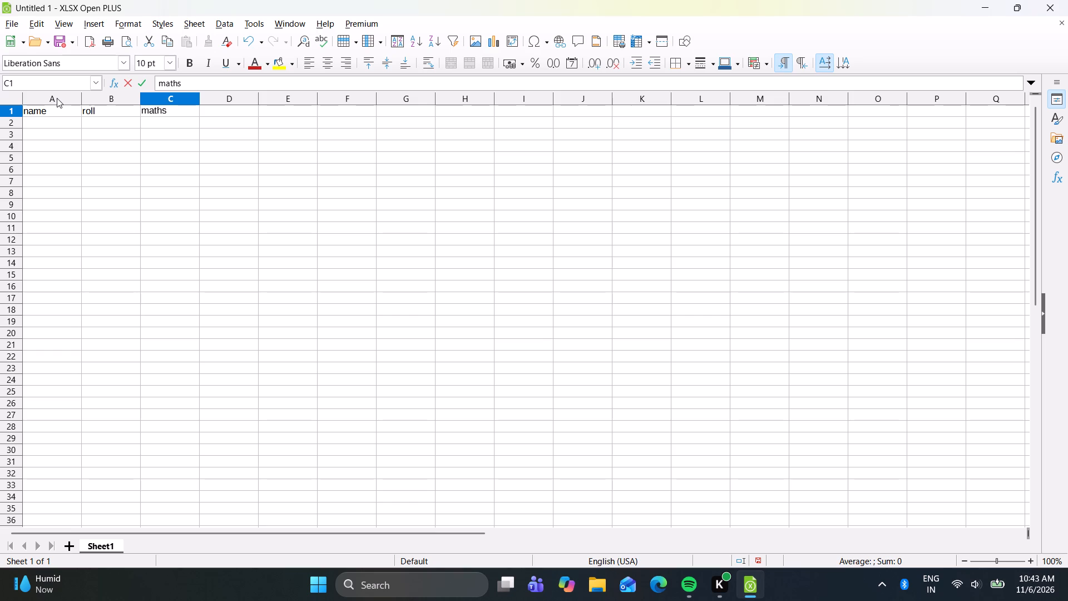
key(Right)
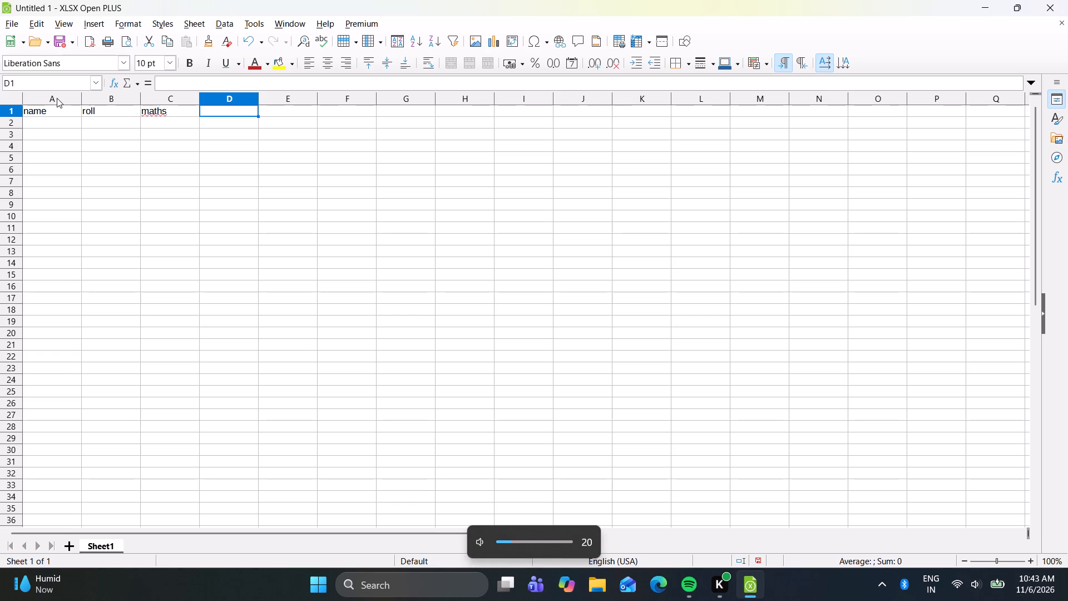
text(engk)
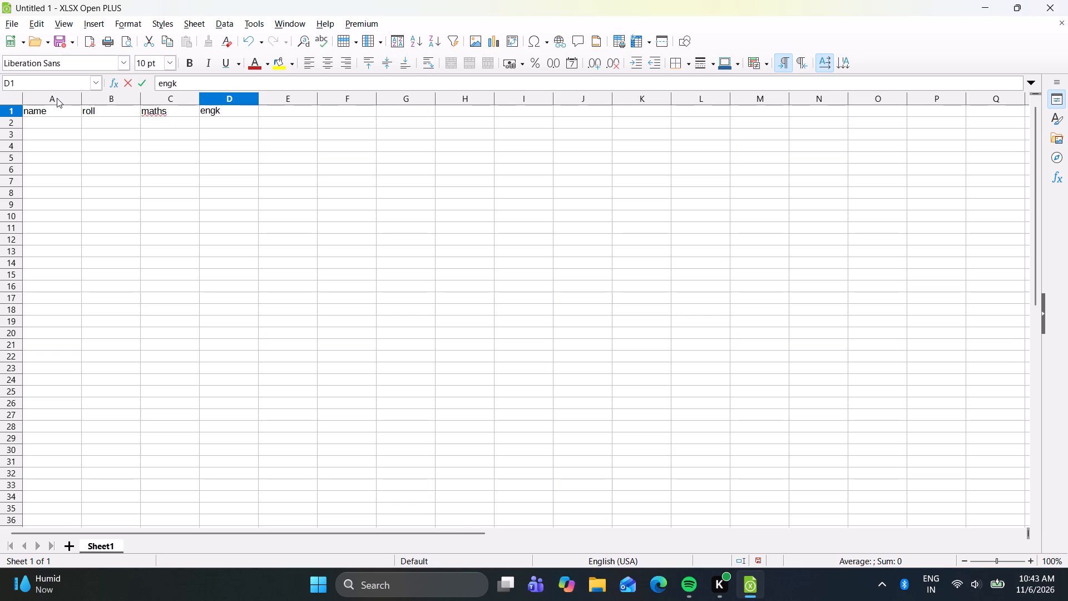
key(BackSpace)
text(lish)
key(Right)
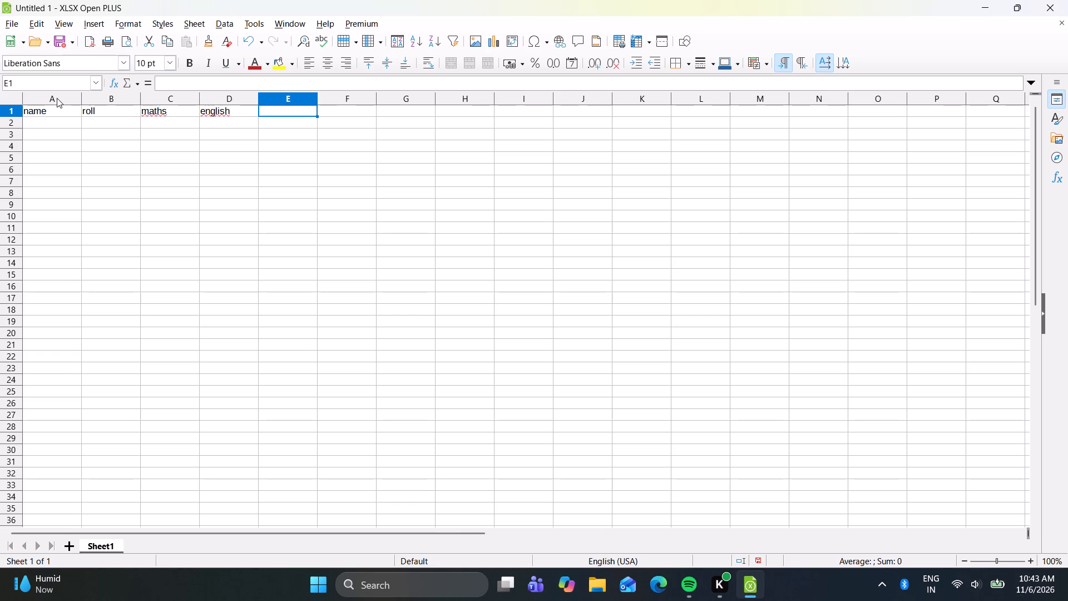
Enter the column headers science, hindi, sst, computer and total in cells E1 to I1.
text(science)
key(Right)
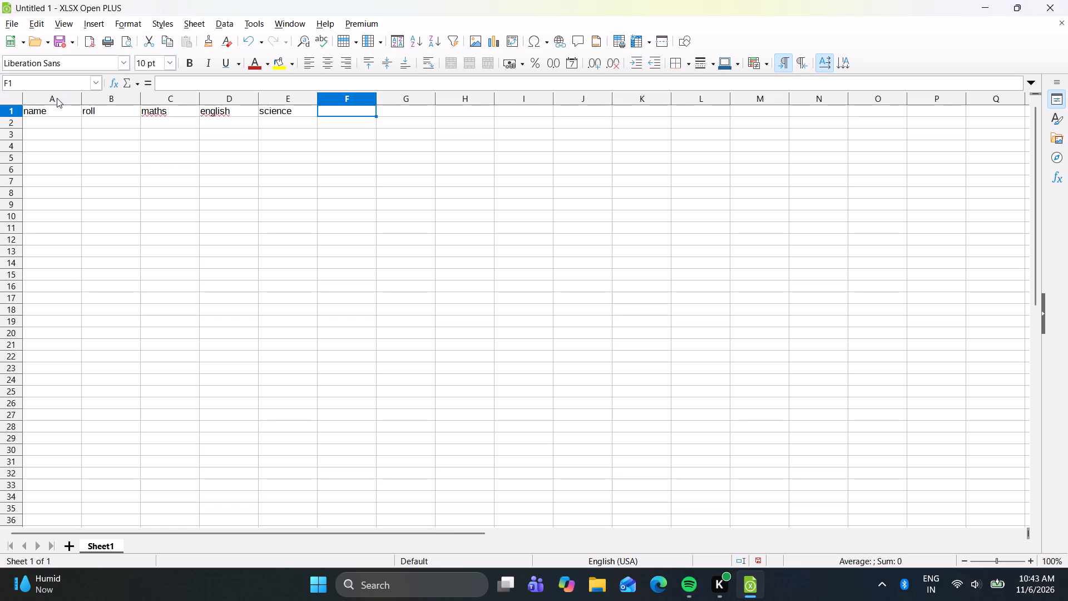
text(hindi)
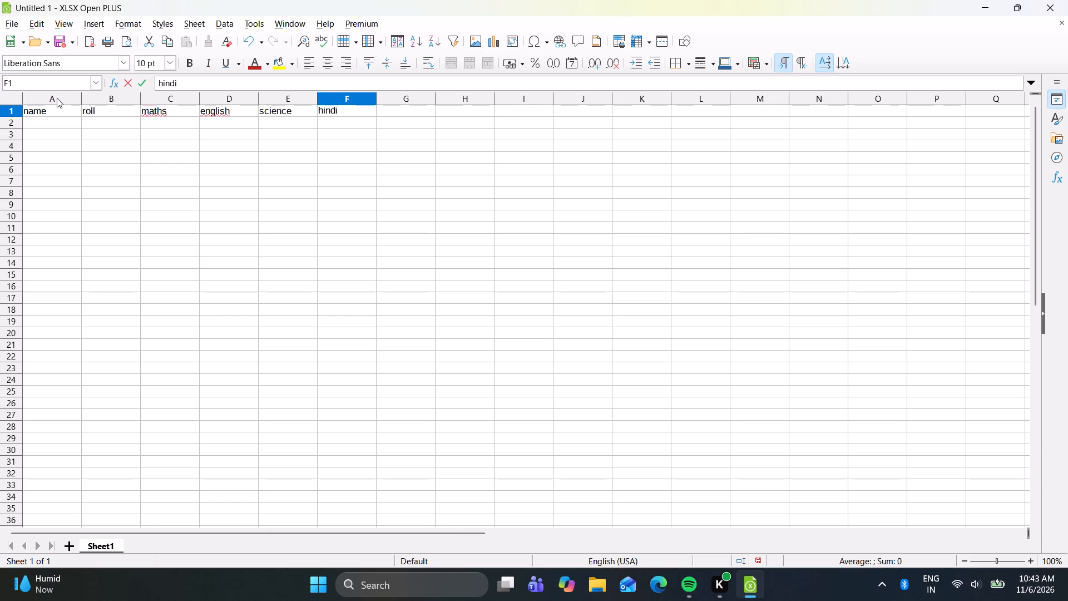
key(Right)
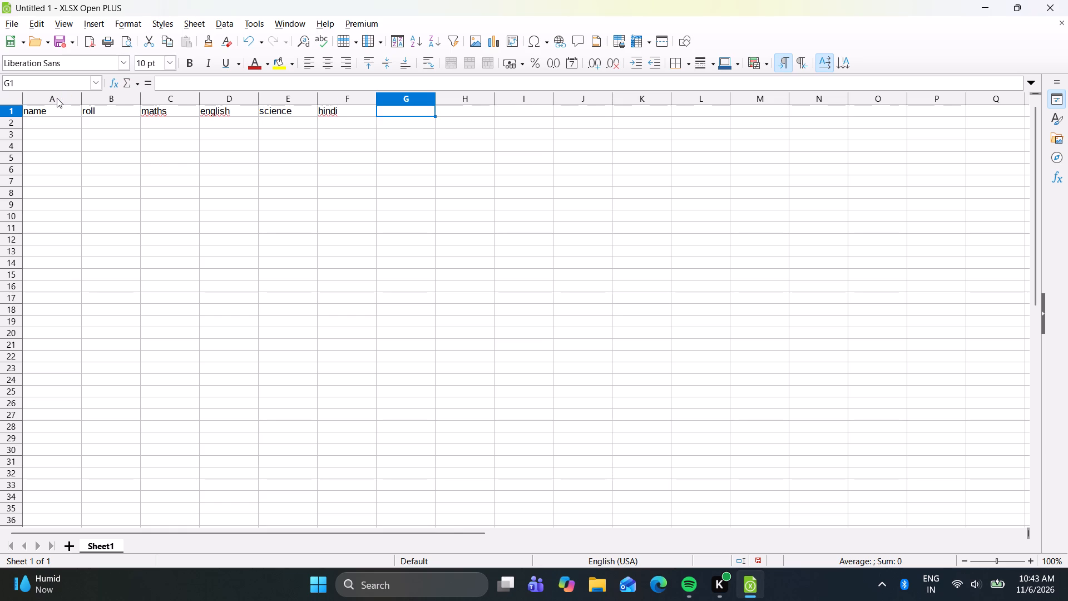
text(sst)
key(Right)
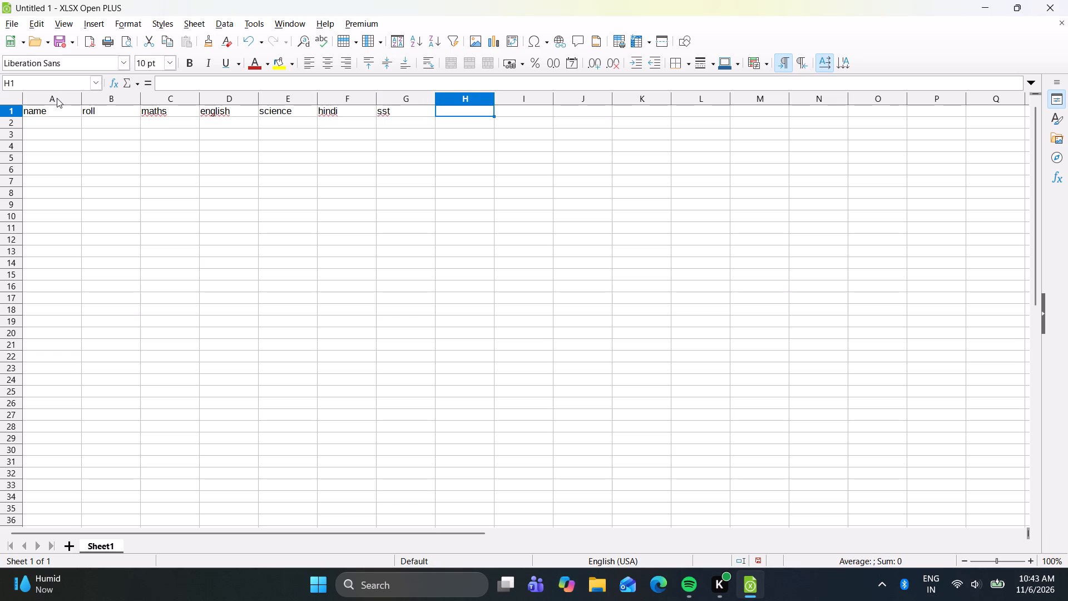
text(computer)
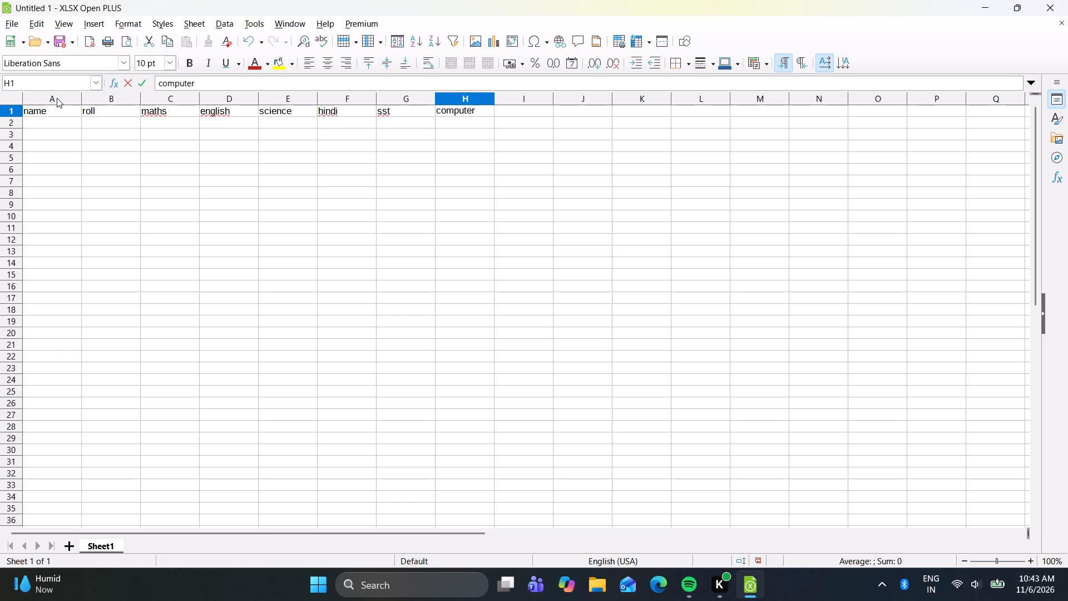
key(Right)
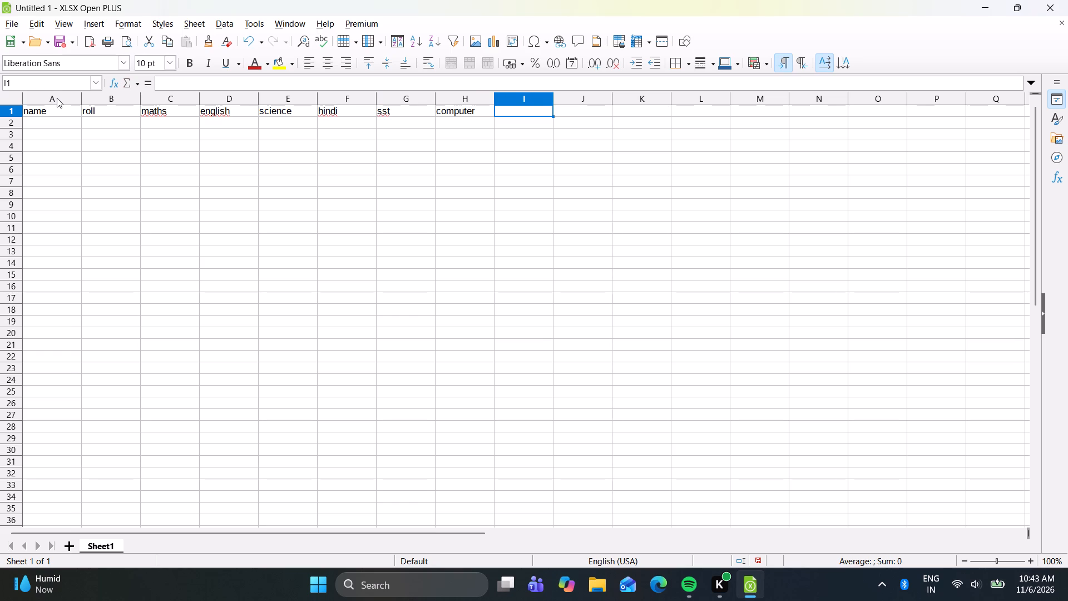
text(tota;)
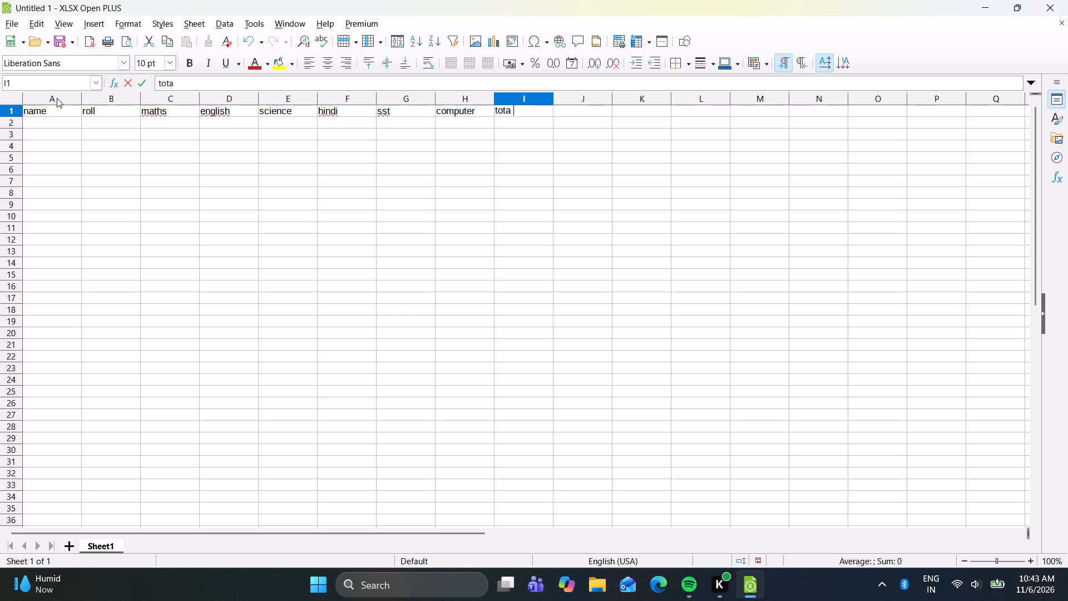
key(BackSpace)
key(l)
Start the first student record in row 2 with the name zaryab and roll number 1.
click(48, 121)
text(za)
text(inab)
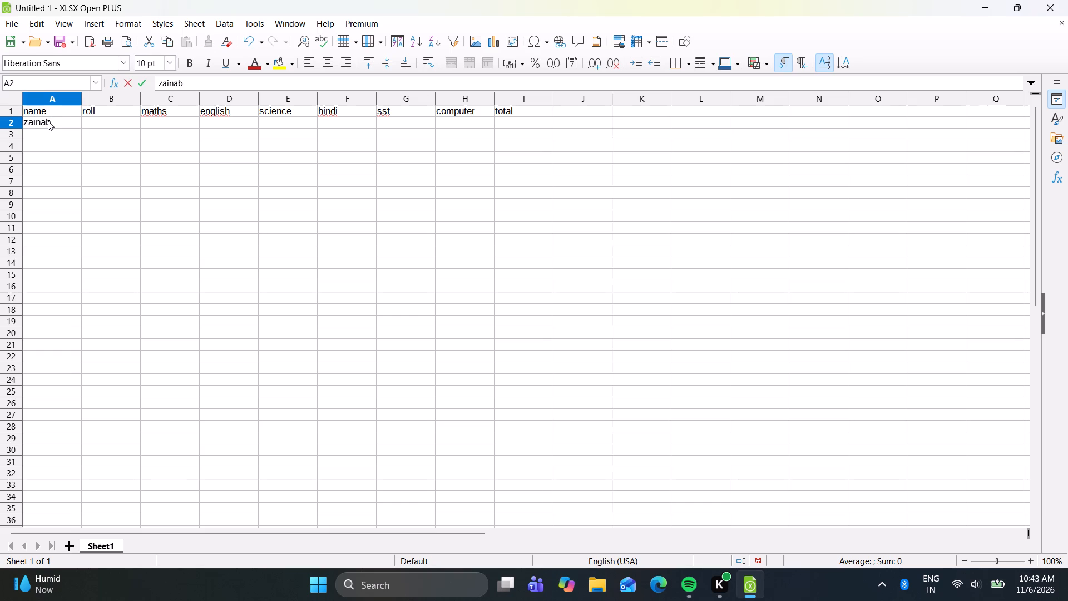
key(BackSpace)
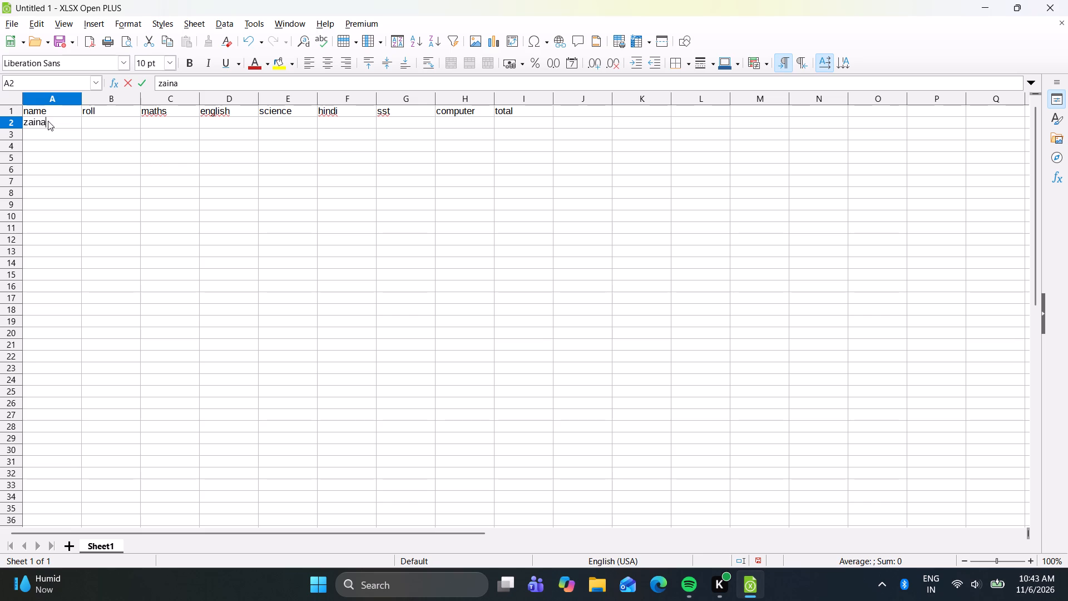
key(BackSpace)
key(BackSpace)
key(BackSpace)
text(ryab)
key(Right)
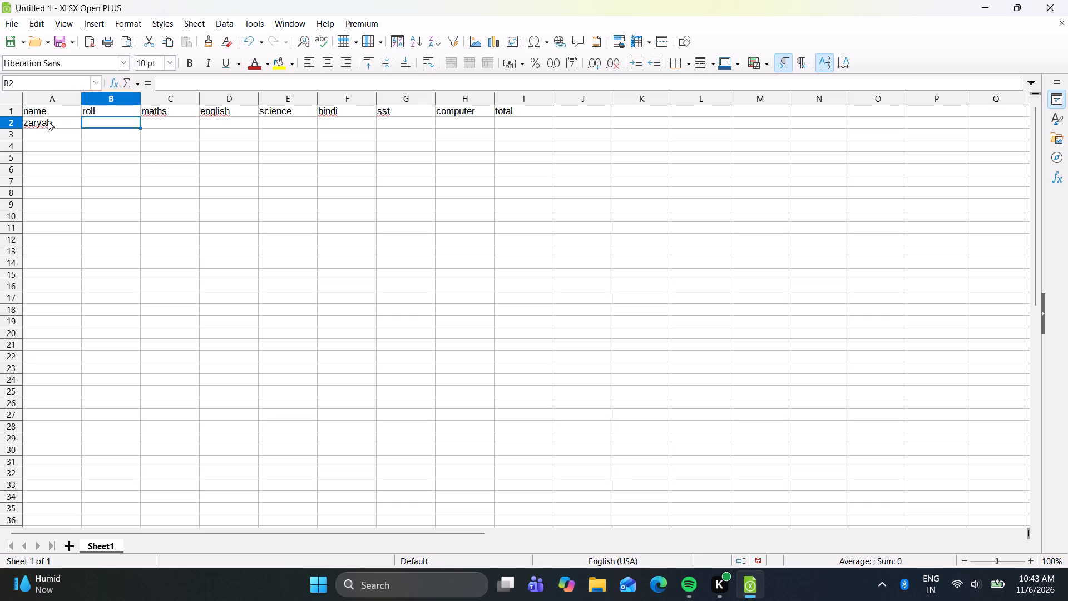
key(1)
key(Right)
Enter the first student's marks in cells C2 to H2: 78, 66, 89, 87, 67 and 56.
text(78)
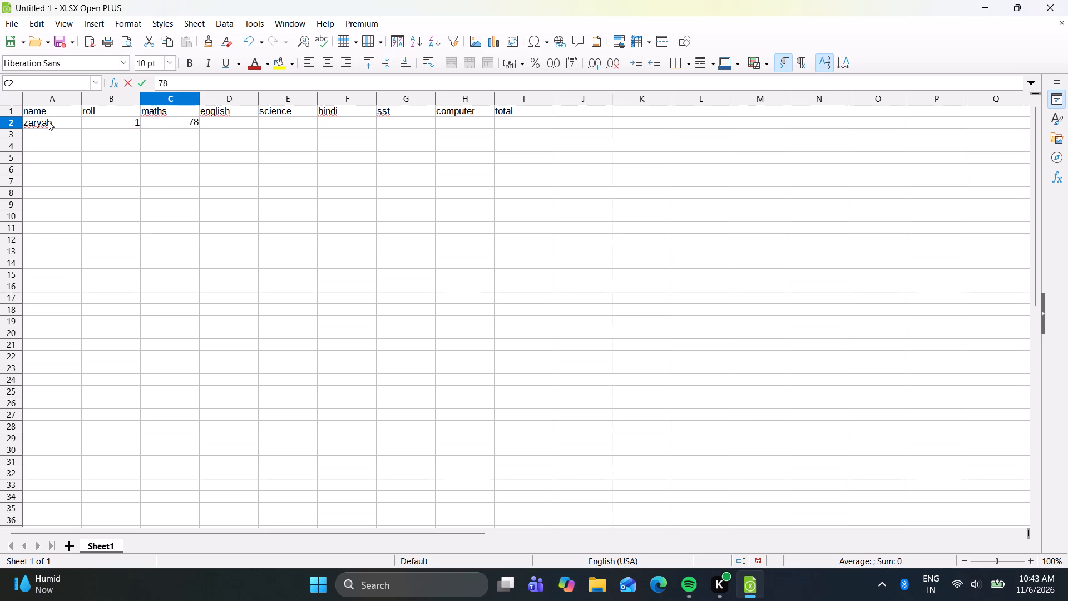
key(Right)
key(6)
key(6)
key(Right)
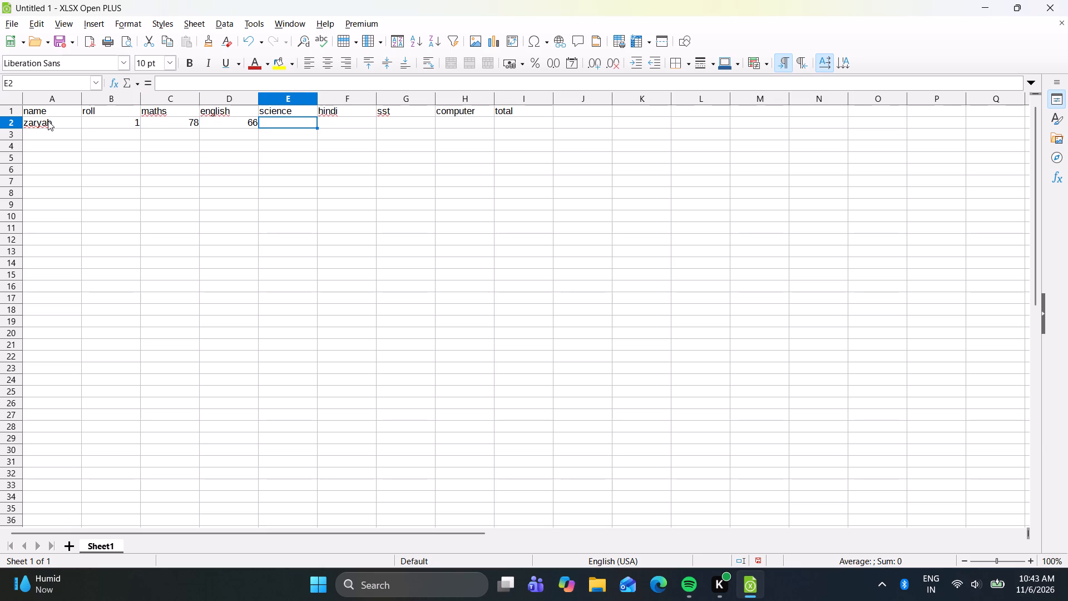
text(89)
key(Right)
text(87)
key(Right)
text(67)
key(Right)
text(56)
key(Right)
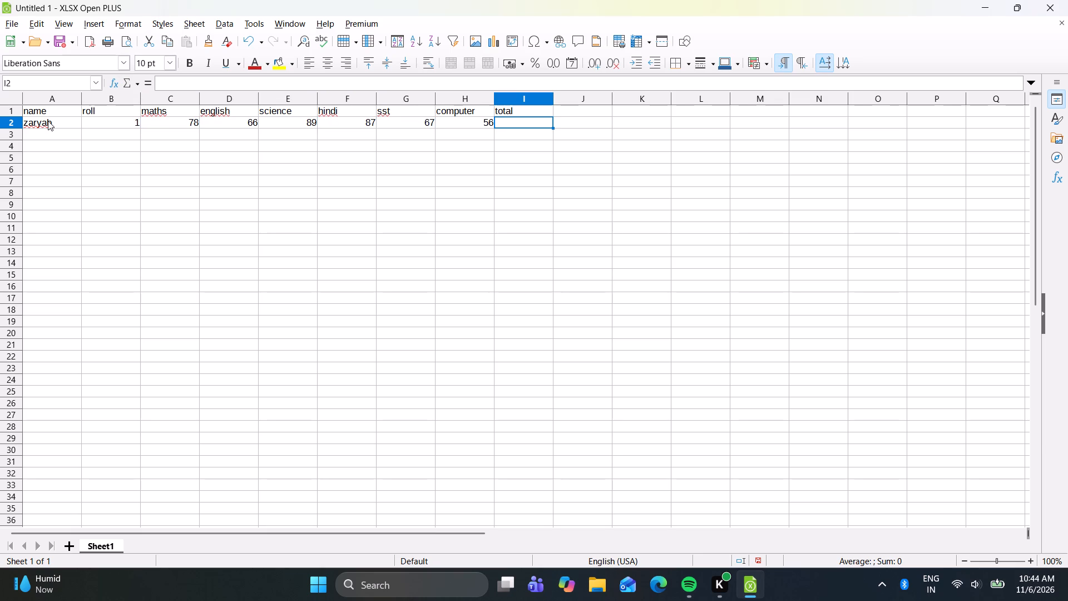
Calculate the first student's total in cell I2 with the formula =sum(c2:h2).
key(equal)
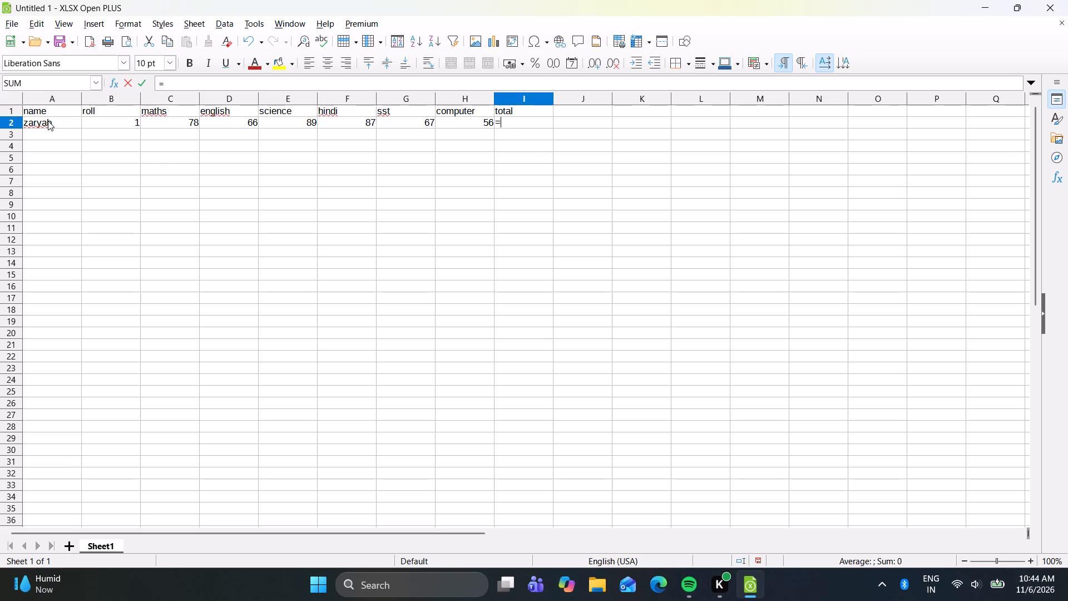
key(equal)
key(BackSpace)
text(sum(c)
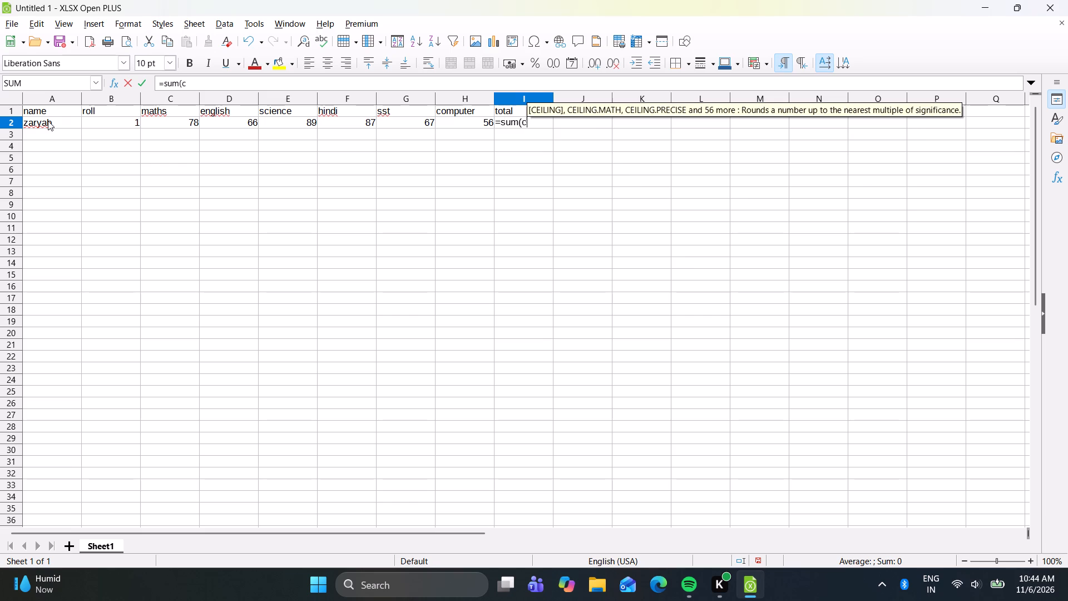
key(2)
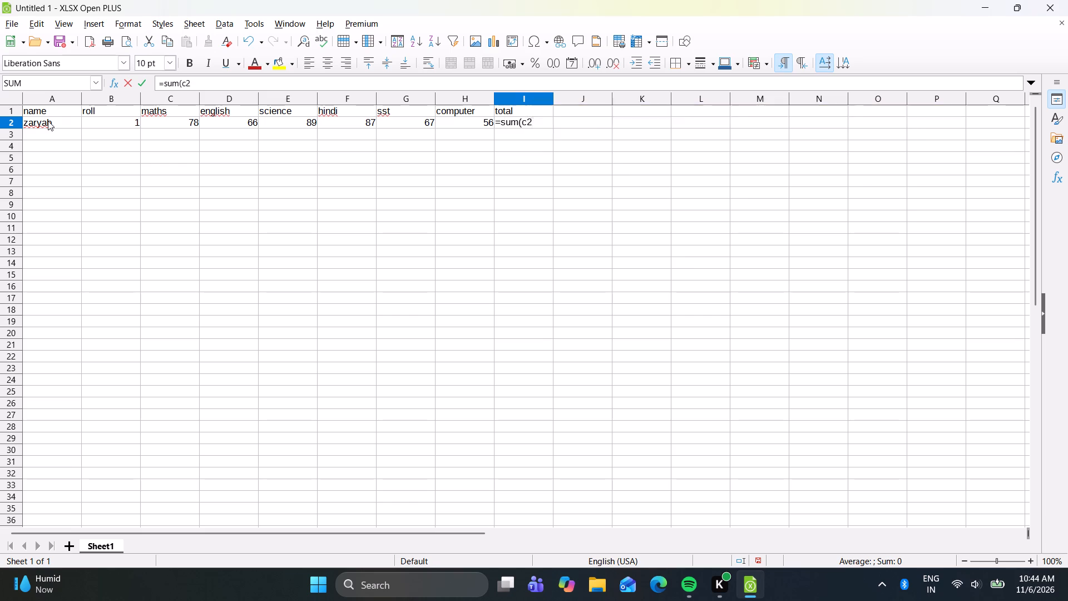
key(shift+colon)
key(h)
key(2)
key(shift+parenright)
key(Return)
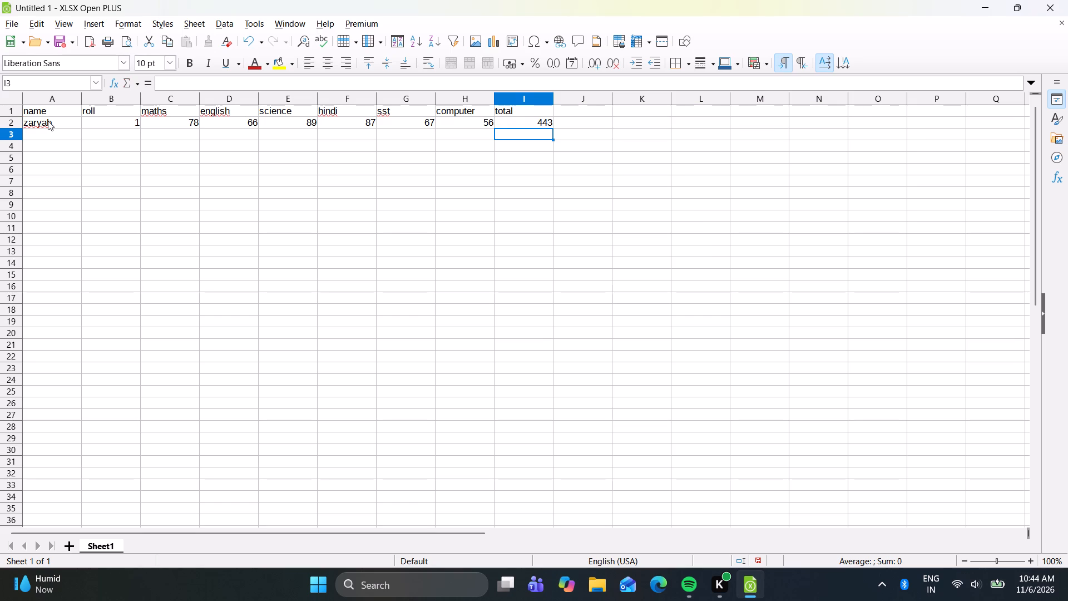
Start the second student record in row 3 with the name abubakar and roll number 2.
click(48, 135)
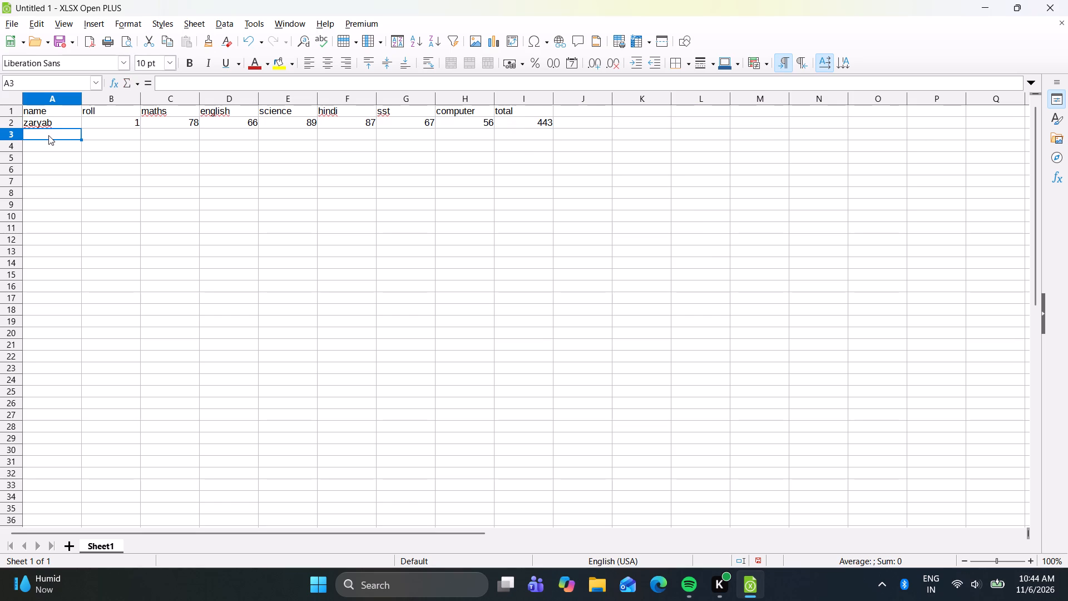
text(abubakar)
key(Right)
key(2)
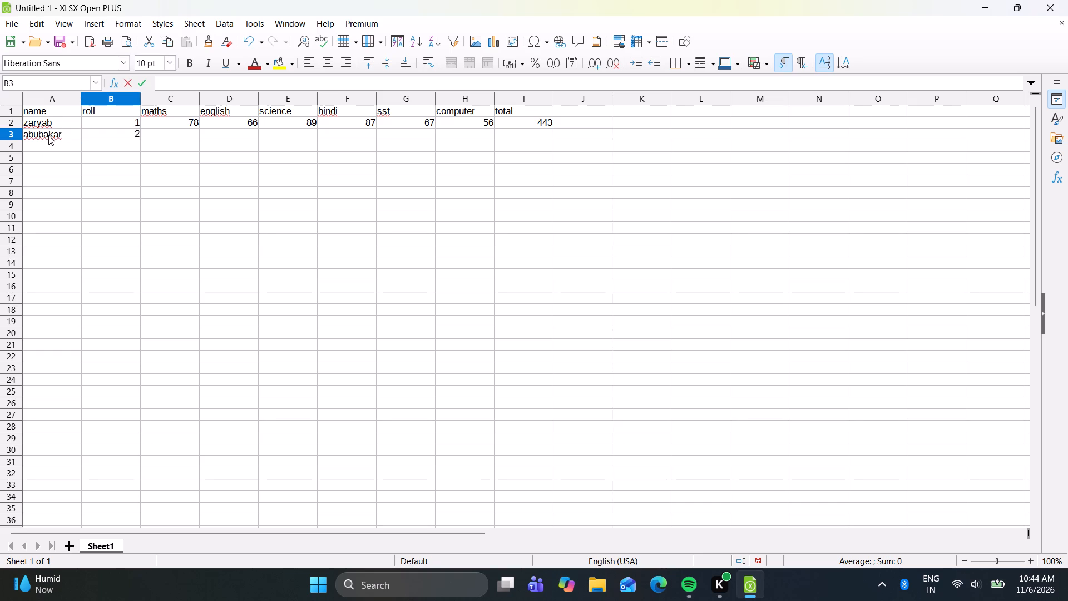
key(Right)
Enter the second student's marks in cells C3 to H3: 56, 77, 98, 78, 89 and 77.
text(56)
key(Right)
text(77)
key(Right)
text(98)
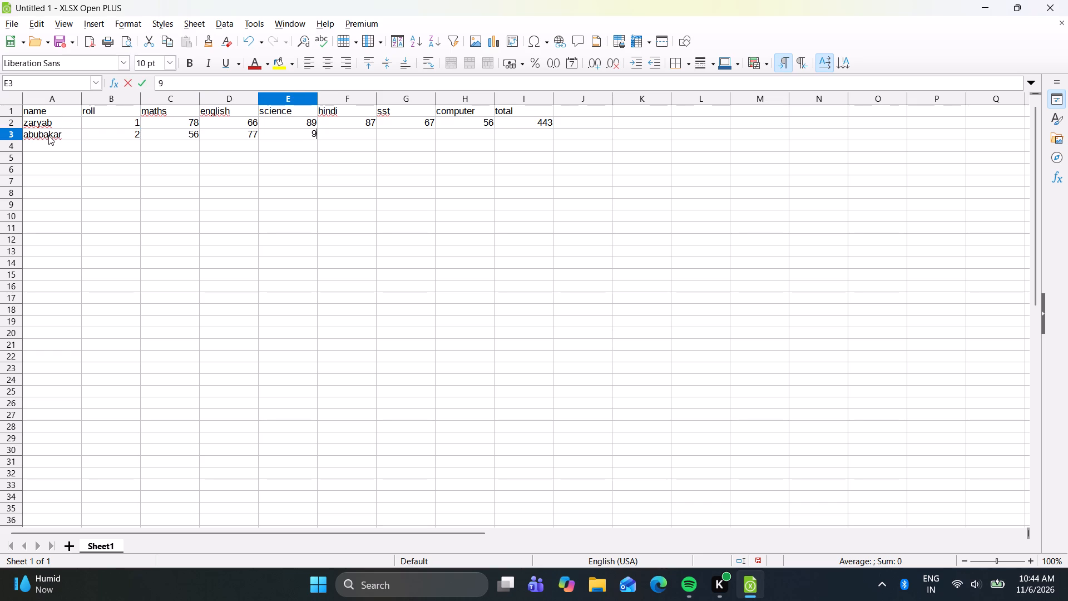
key(Right)
text(78)
key(Right)
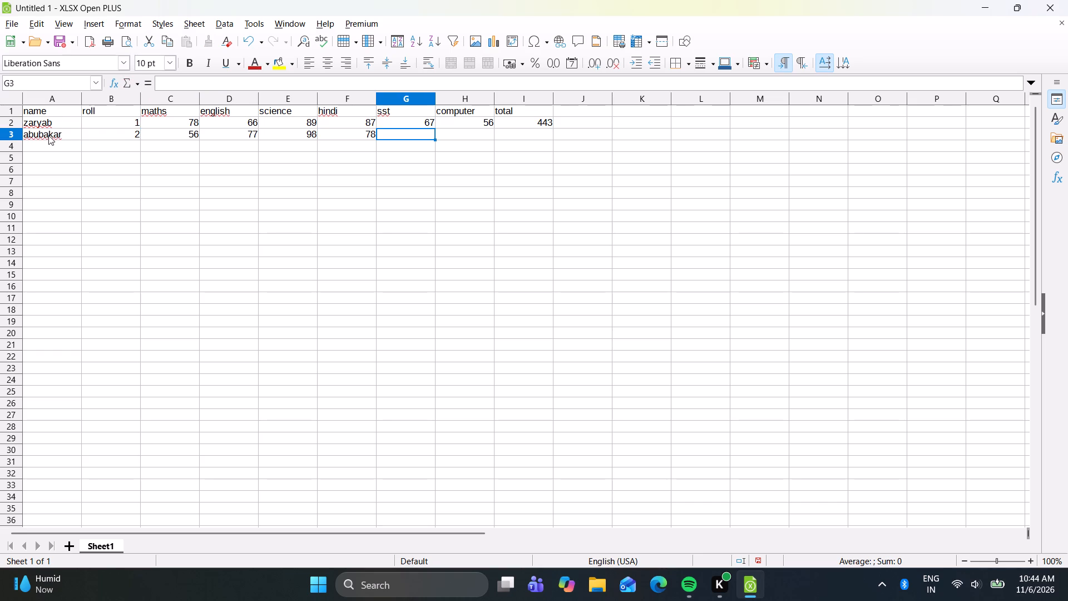
text(89)
key(Right)
text(77)
key(Right)
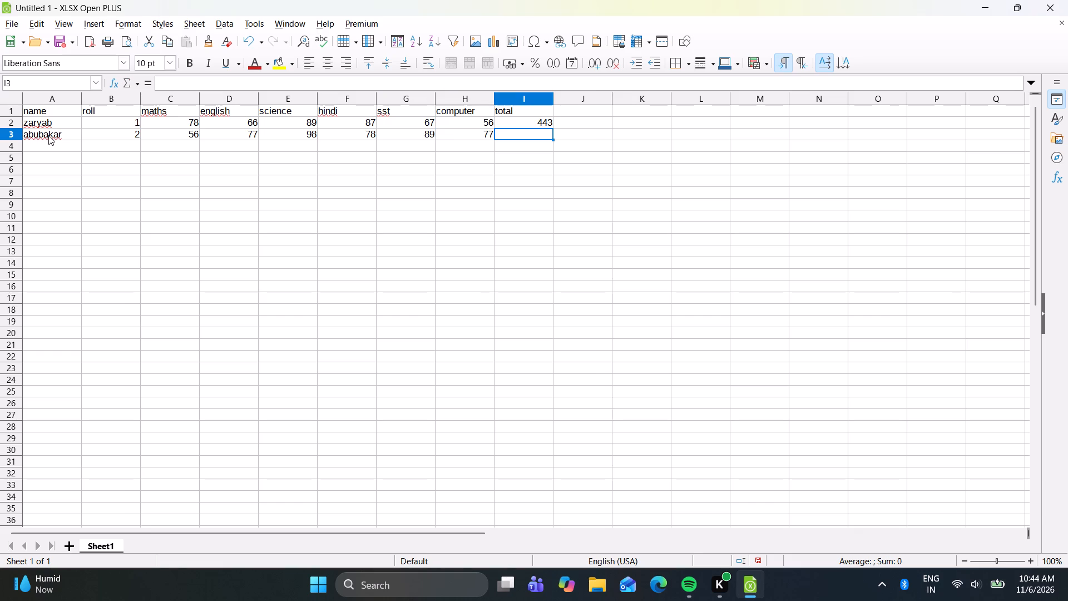
Calculate the second student's total in cell I3 with the formula =sum(c3:h3).
key(BackSpace)
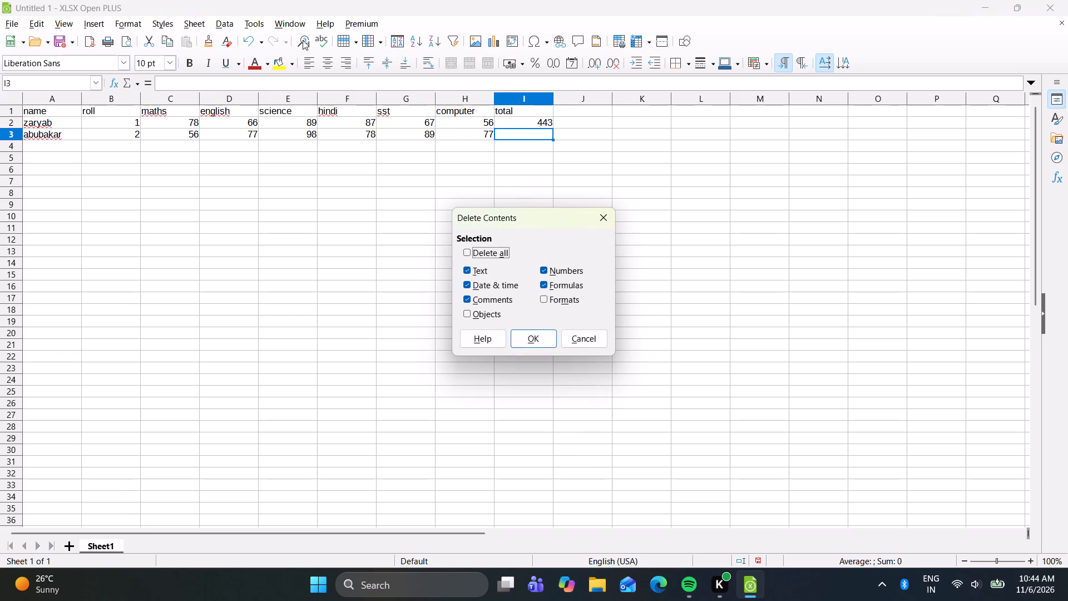
click(605, 211)
text(=su)
key(m)
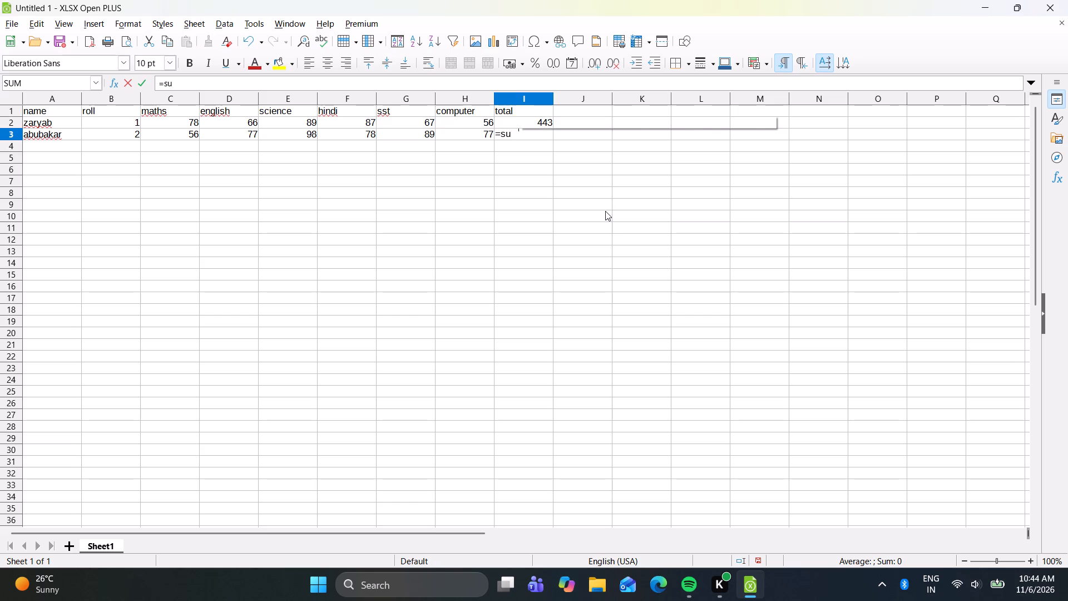
text((c)
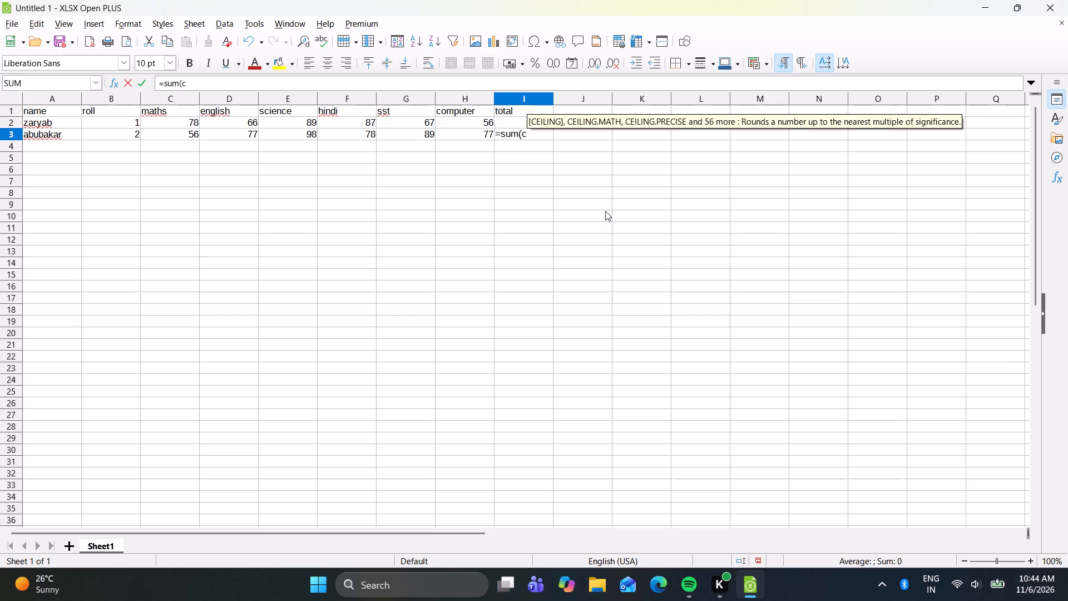
key(3)
text(:h3)
key(shift+parenright)
key(Return)
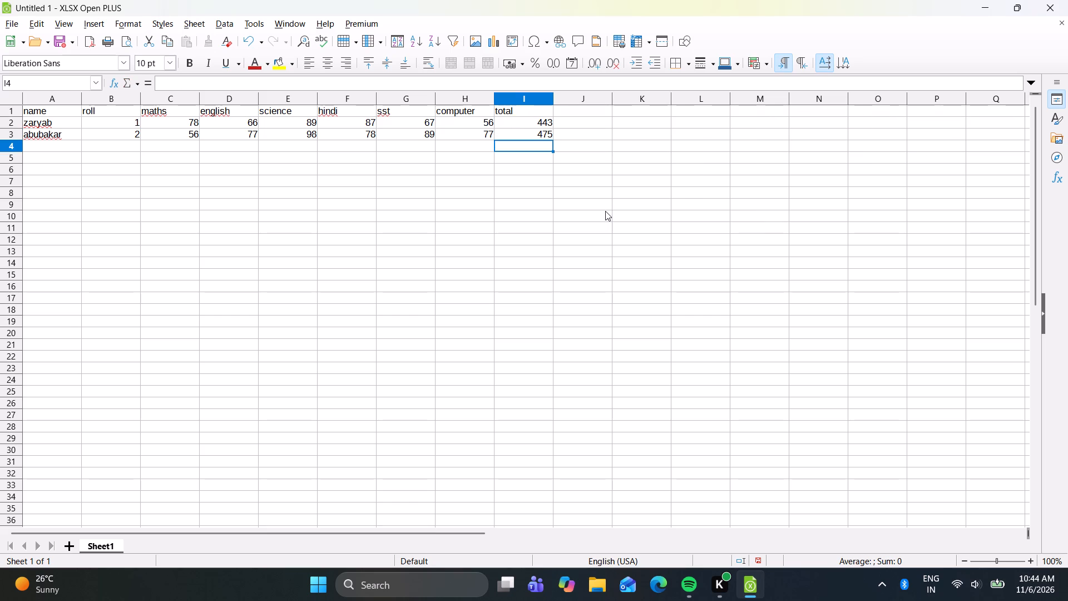
Start the third student record in row 4 with the name zamil and roll number 3.
click(66, 146)
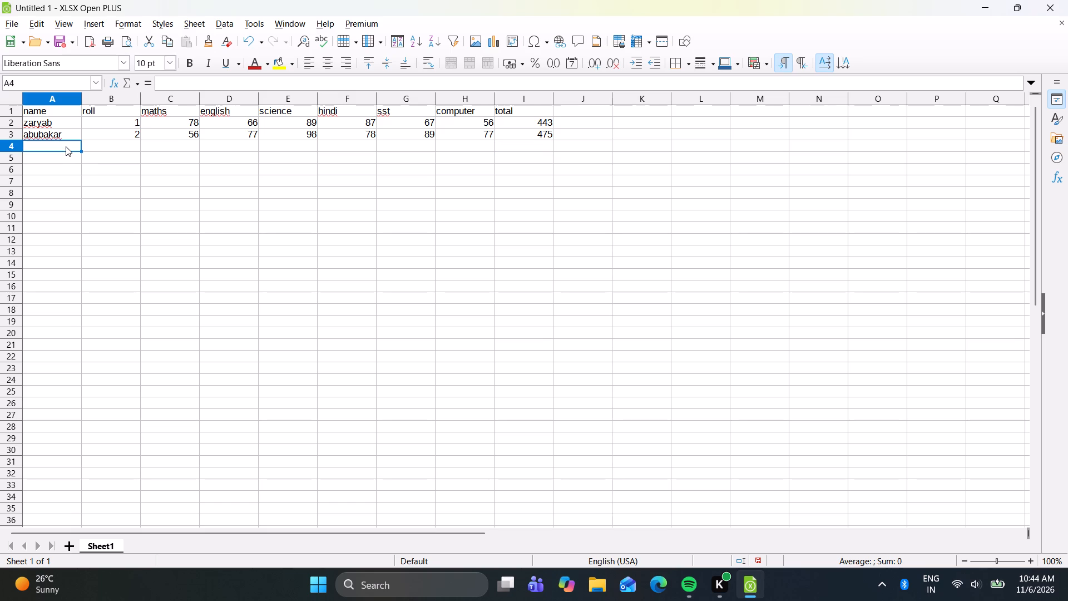
text(zamil)
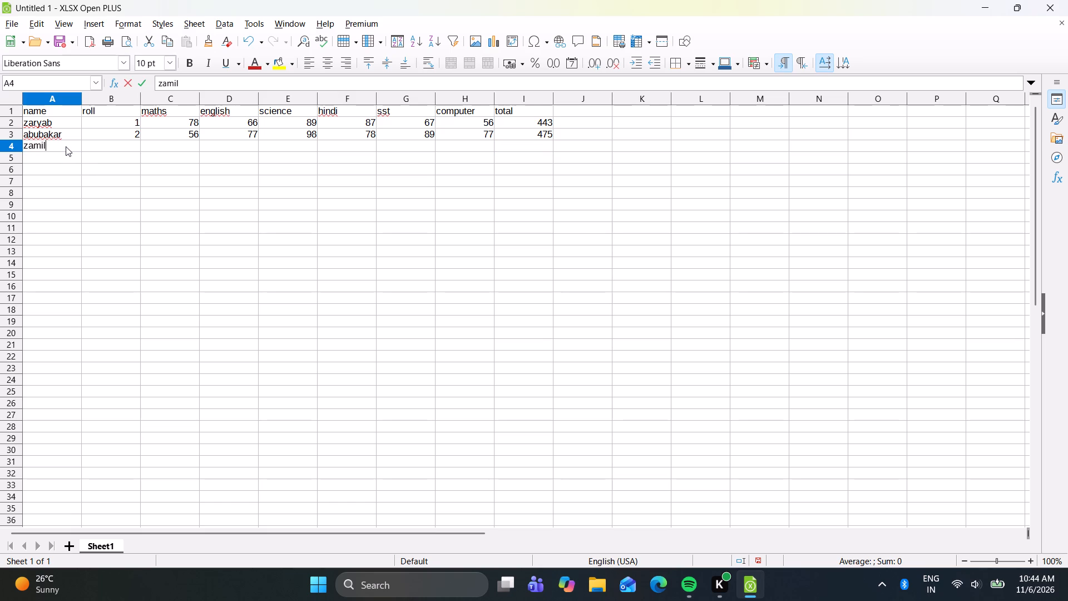
key(Right)
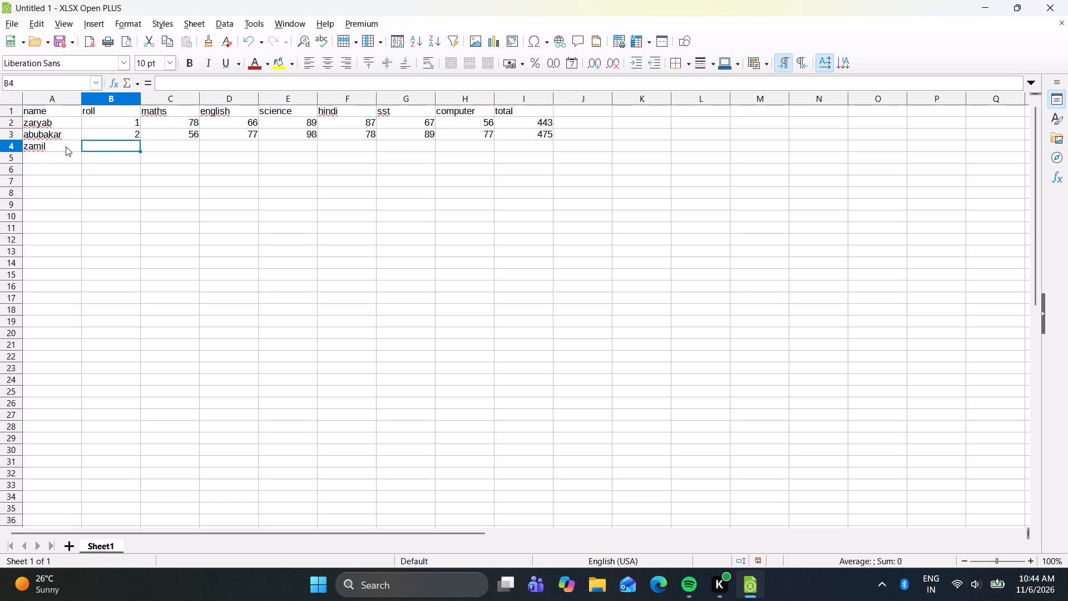
key(3)
key(Right)
Enter the third student's marks in cells C4 to H4: 67, 78, 76, 89, 90 and 66.
text(67)
key(Right)
text(78)
key(Right)
text(76)
key(Right)
text(89)
key(Right)
text(90)
key(Right)
text(66)
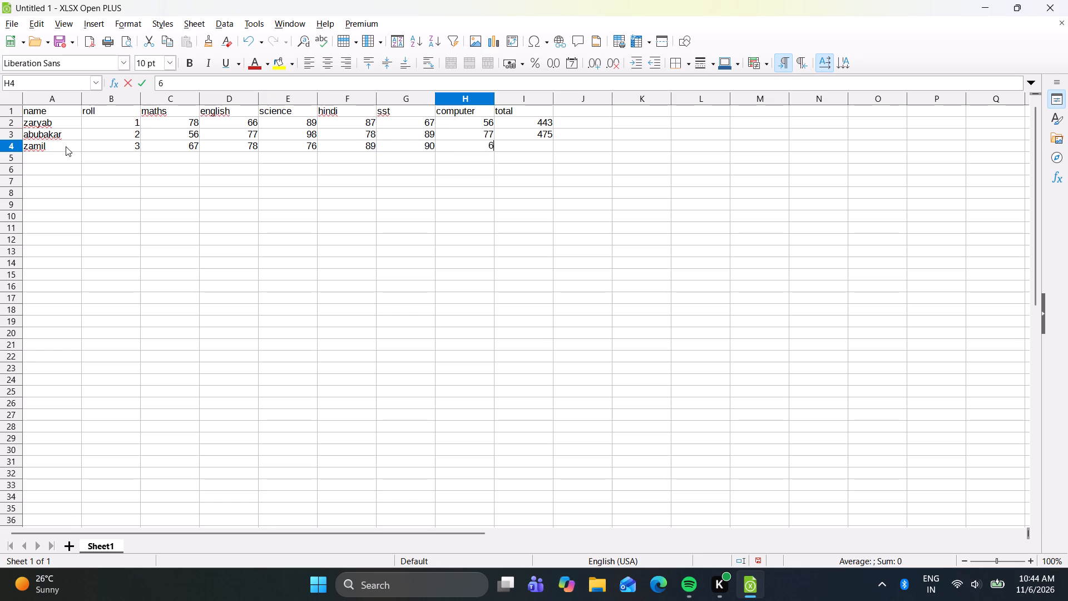
key(Right)
Calculate the third student's total in cell I4 with the formula =sum(c4:h4).
text(=sum9c)
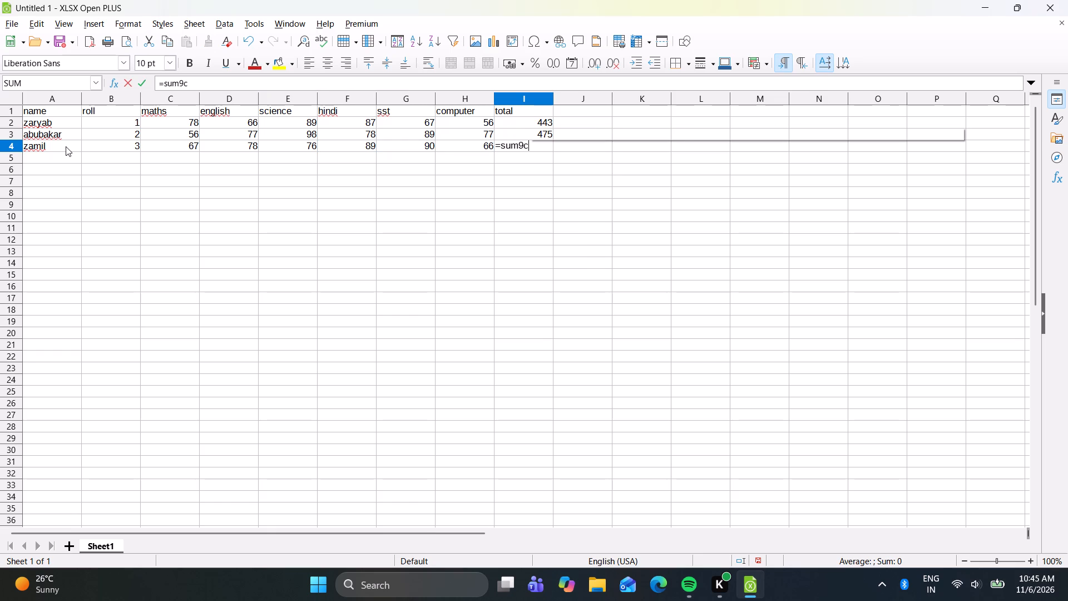
key(BackSpace)
key(BackSpace)
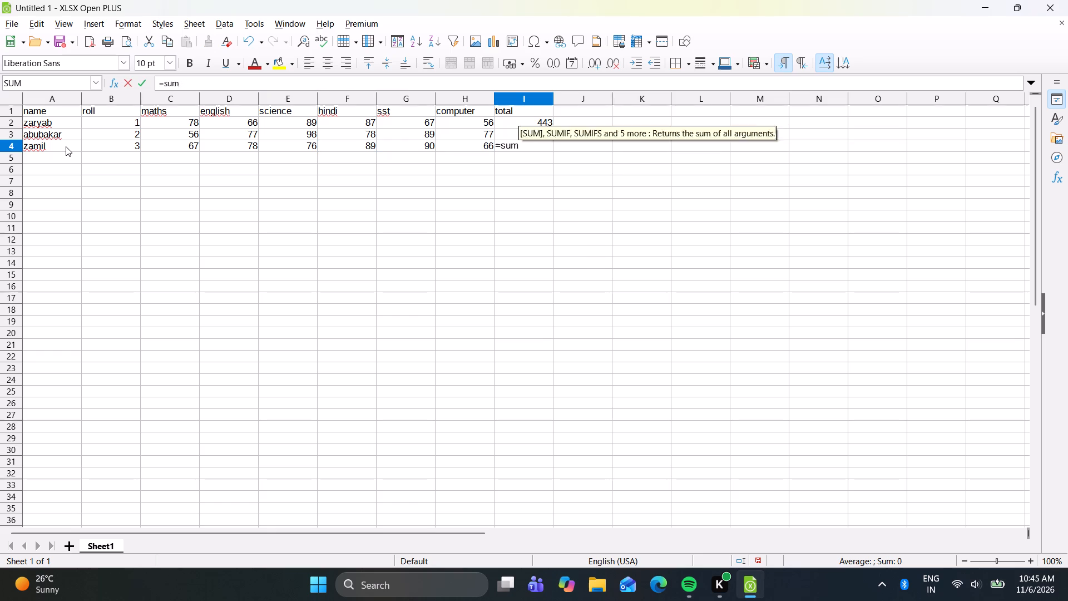
text((c)
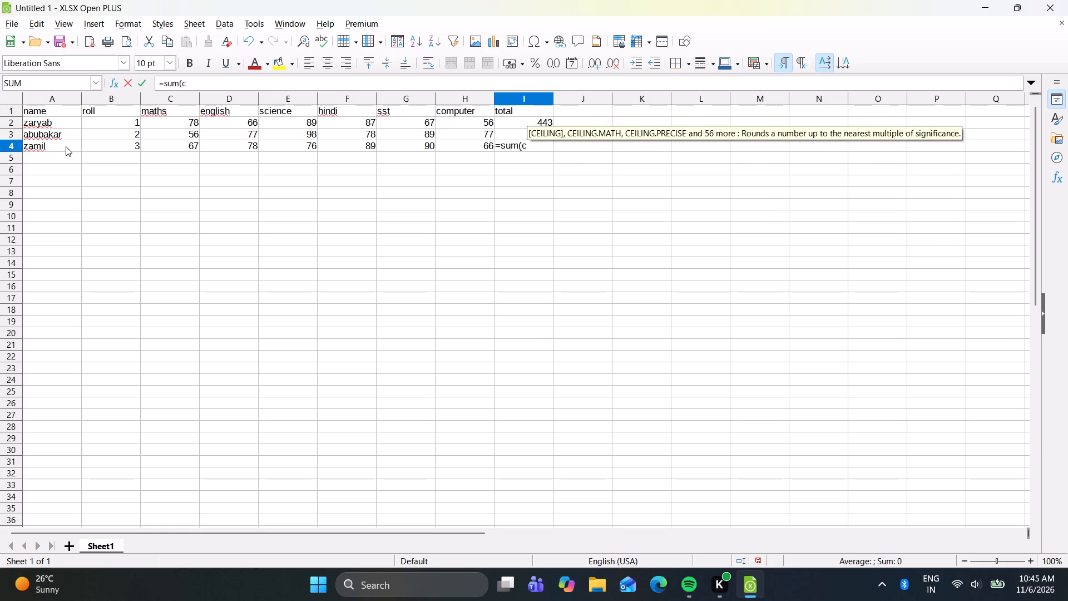
key(4)
text(:h4)
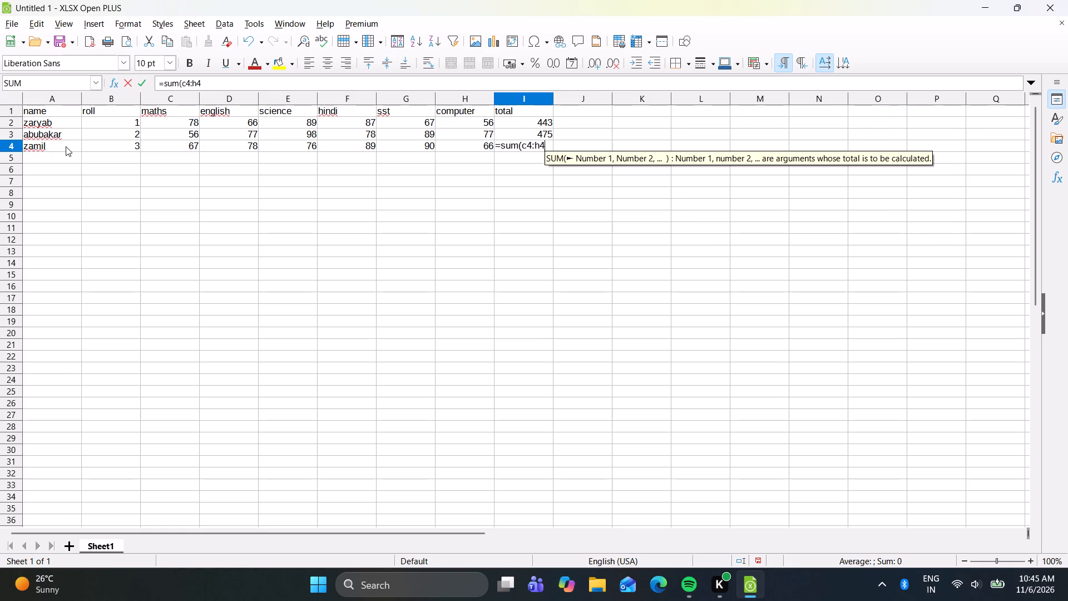
key(shift+parenright)
key(Return)
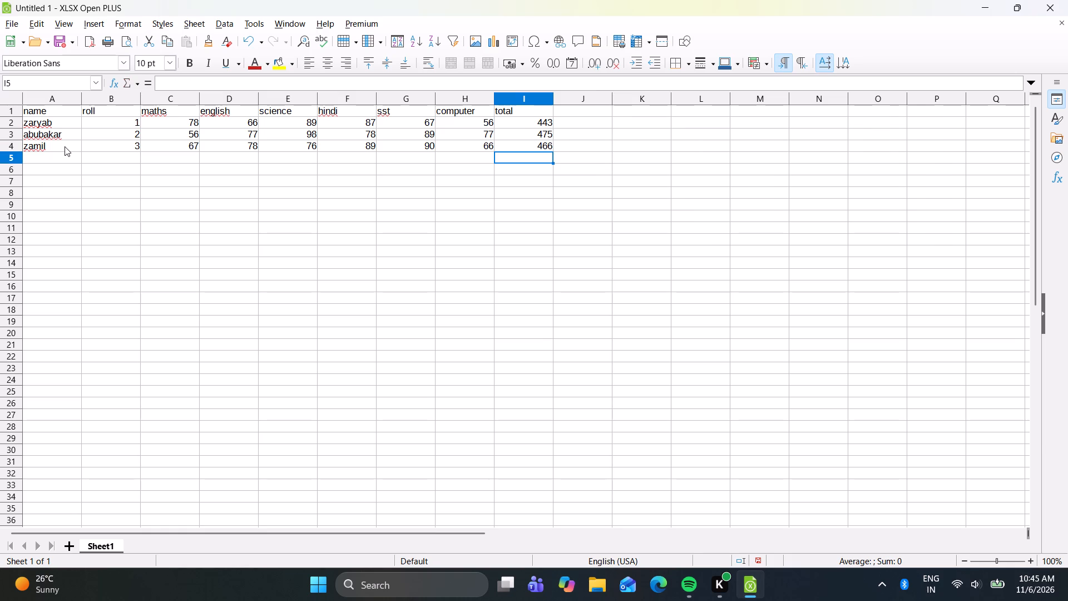
Start the fourth student record in row 5 with the name mahira and roll number 4.
click(57, 156)
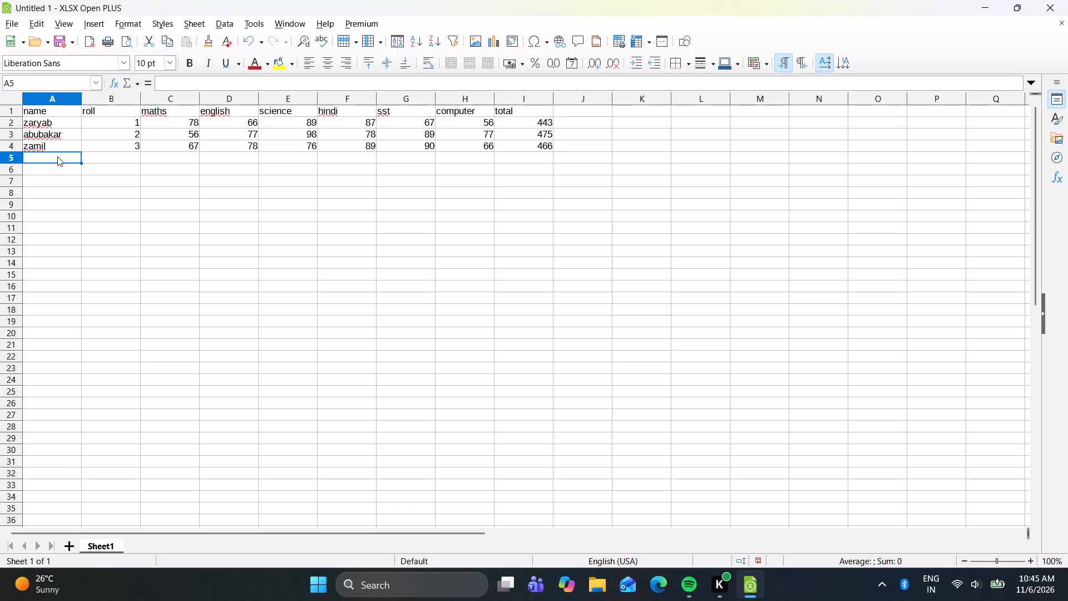
click(57, 156)
key(m)
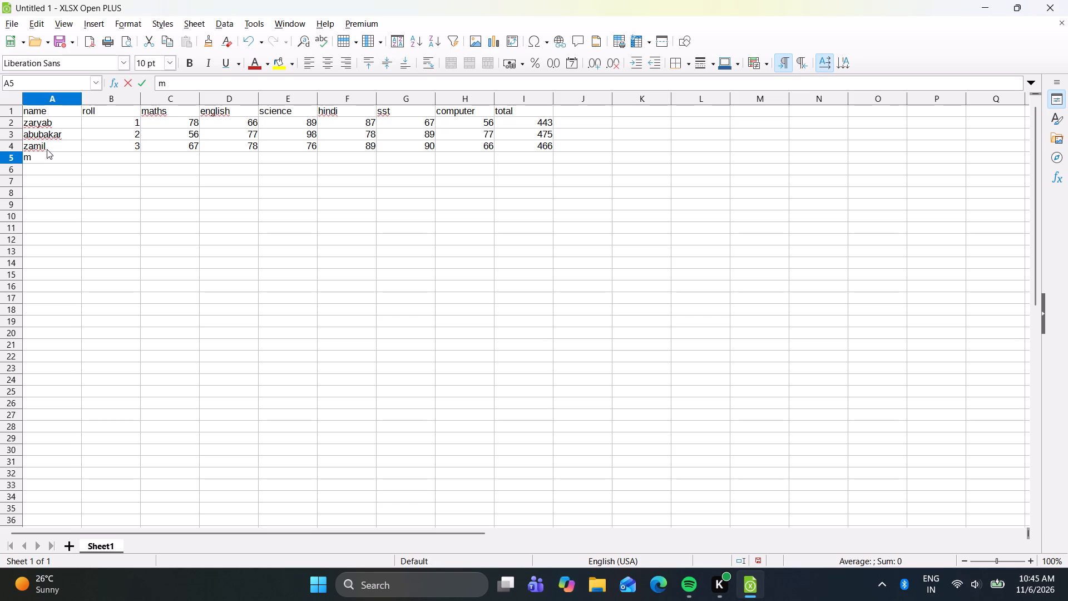
text(ahira)
key(Right)
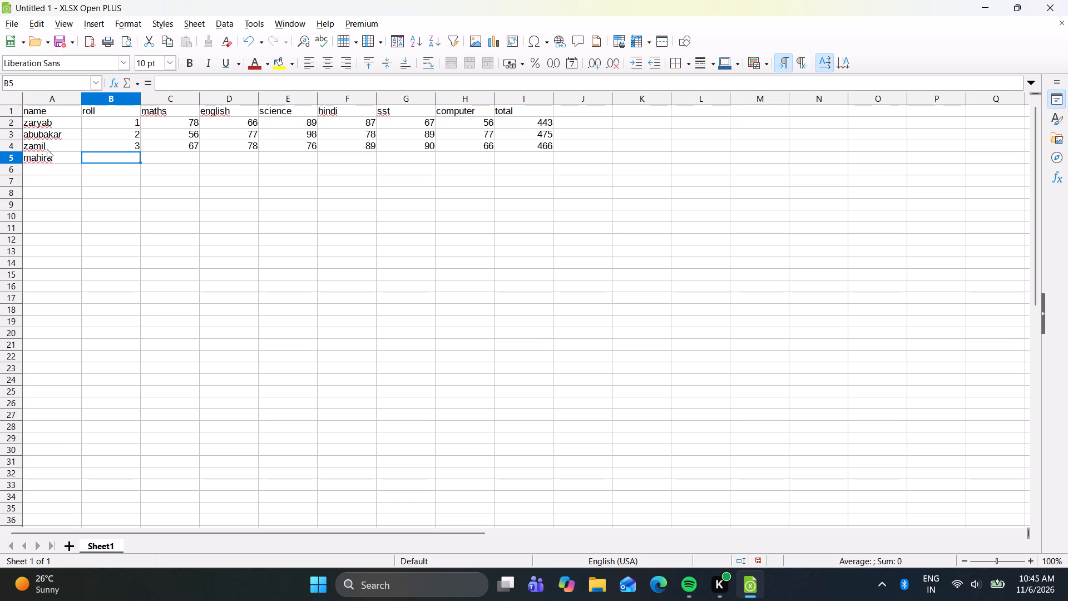
key(4)
key(Right)
Enter the fourth student's marks in cells C5 to H5: 67, 87, 89, 87, 54 and 67.
text(67)
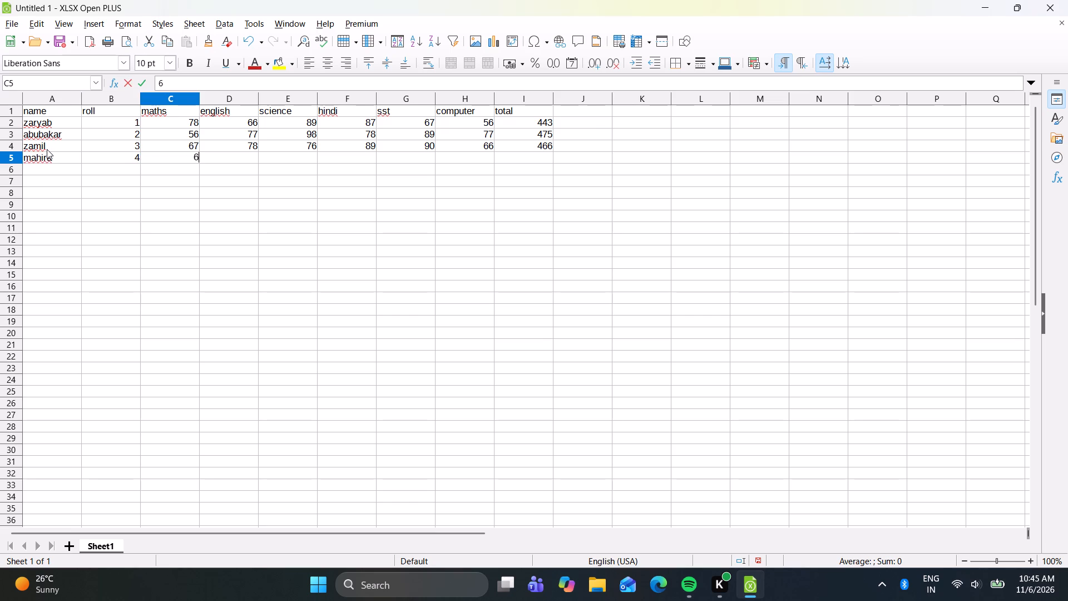
key(Right)
text(87)
key(Right)
text(89)
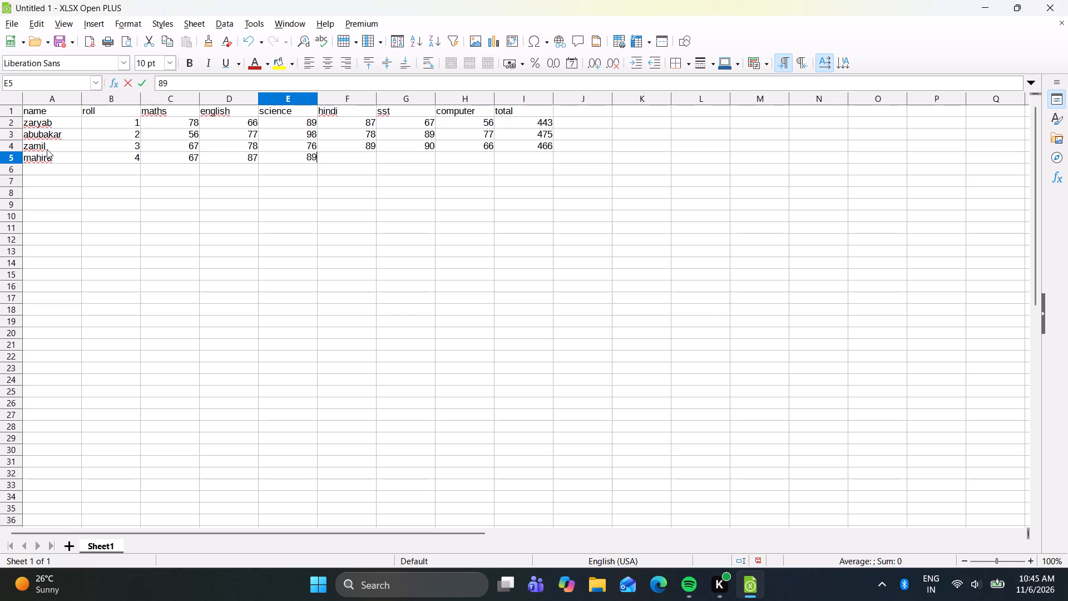
key(Right)
text(87)
key(Right)
text(54)
key(Right)
text(67)
key(Right)
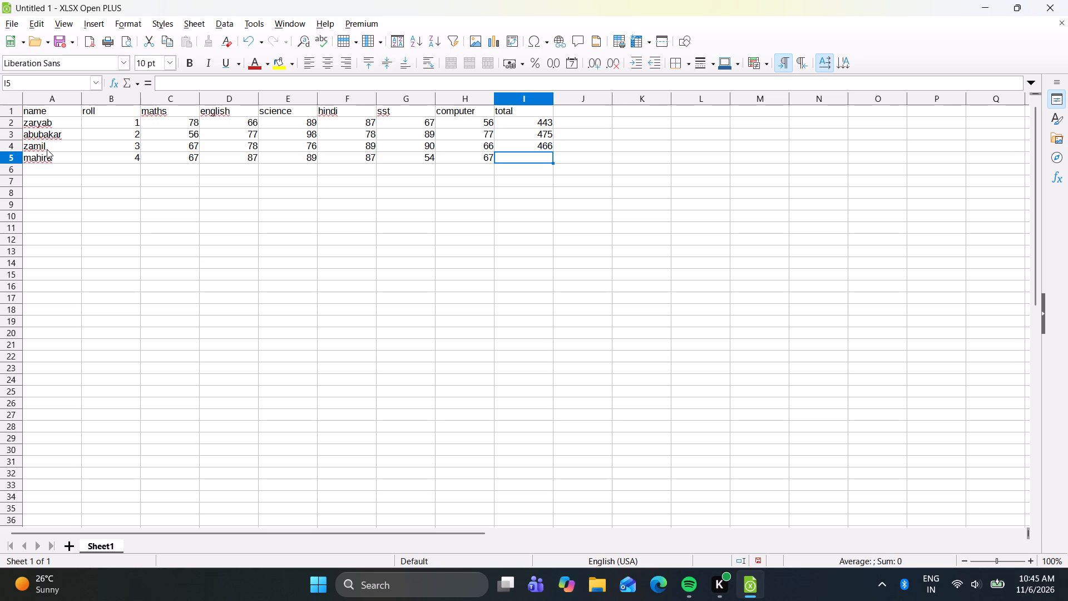
Calculate the fourth student's total in cell I5 with the formula =sum(c5:h5).
text(=sum)
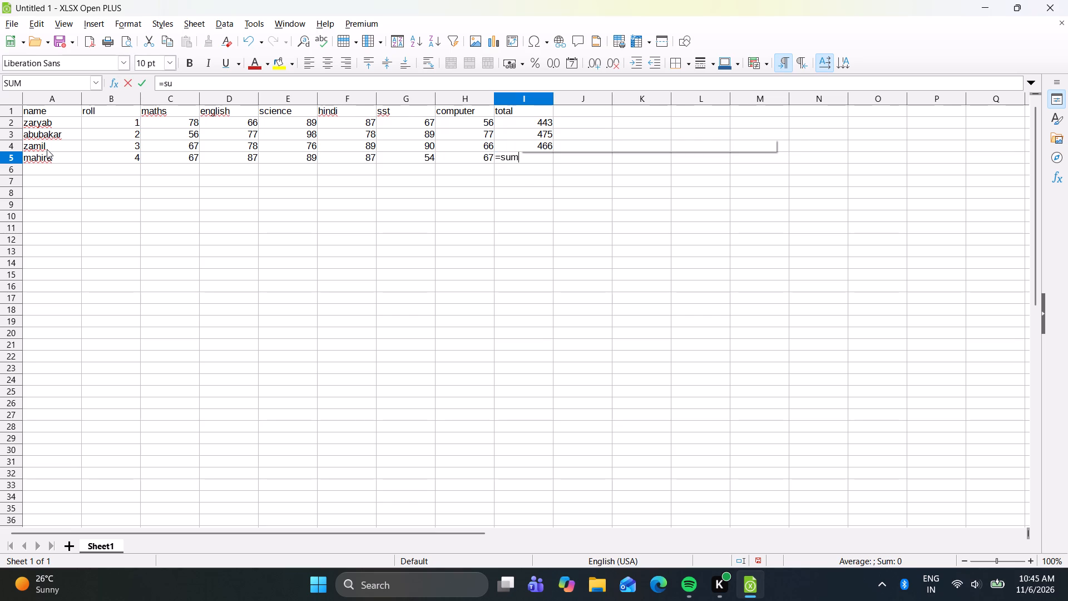
text((c)
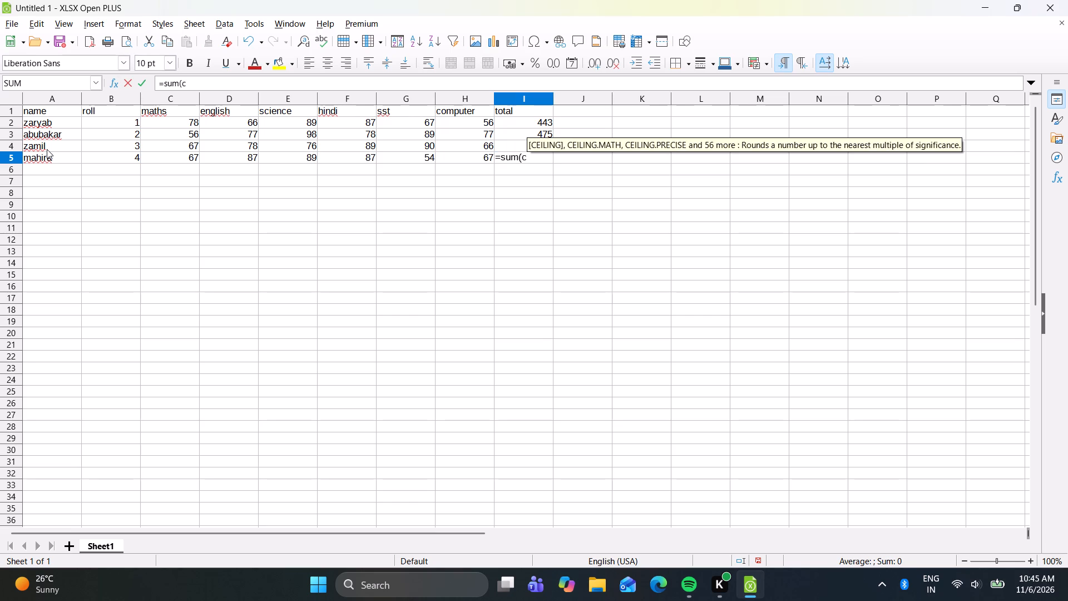
key(5)
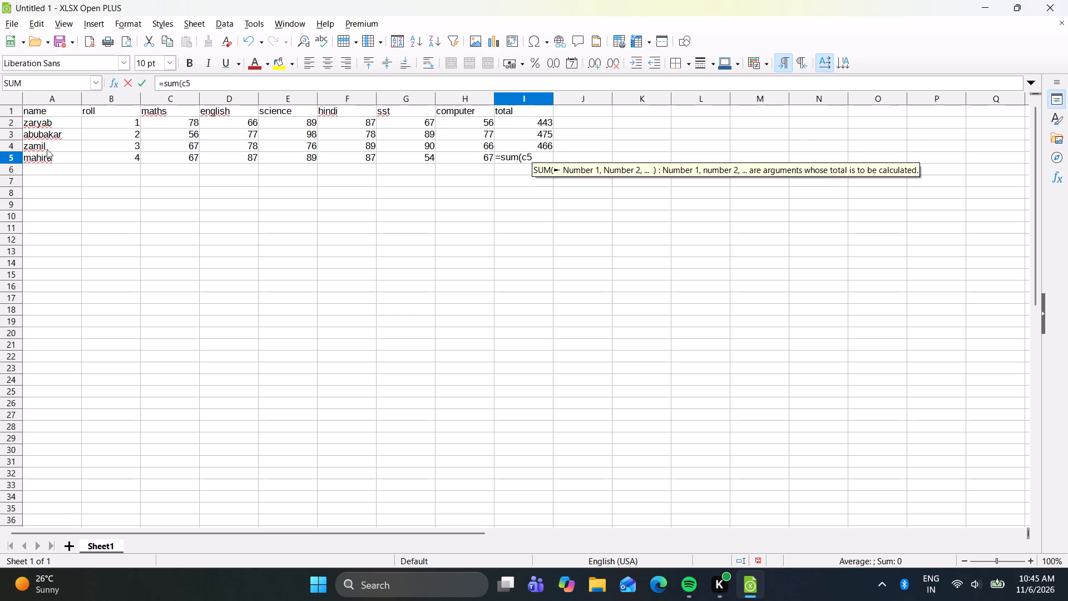
text(:h)
key(5)
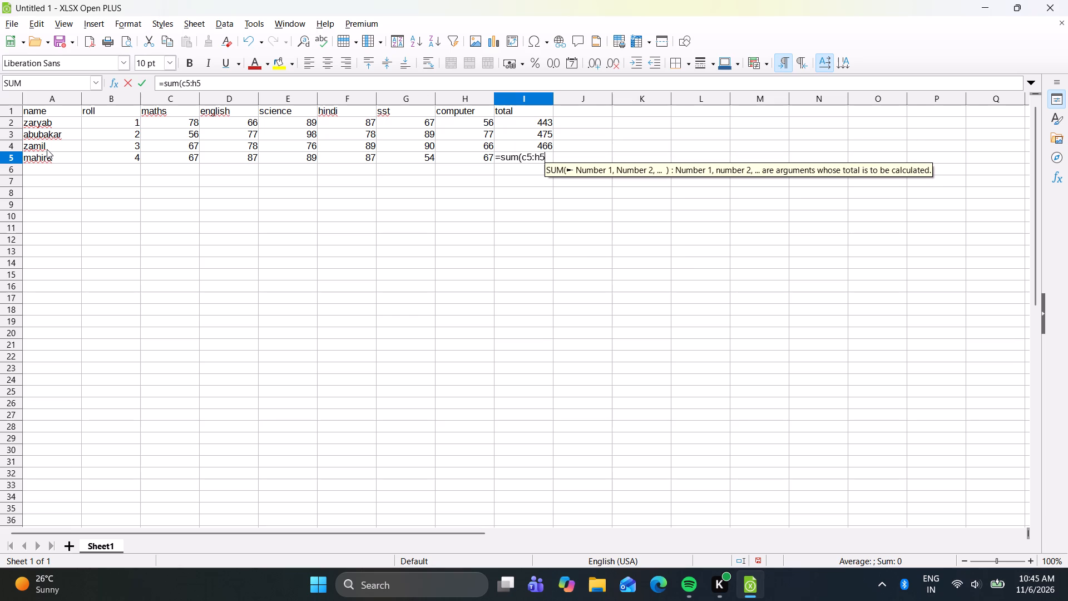
key(shift+parenright)
key(Return)
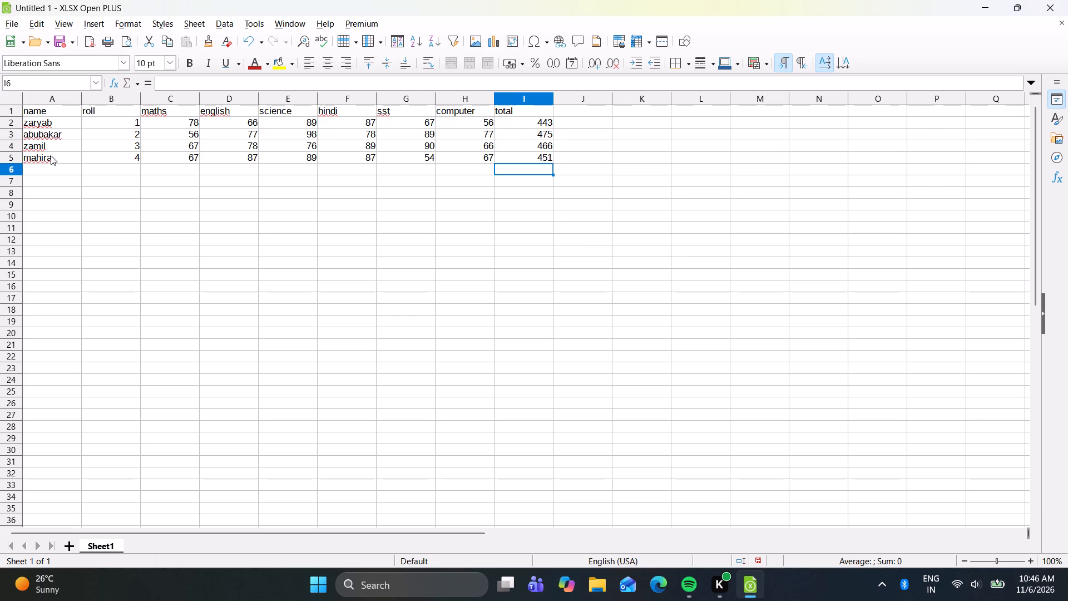
Start the fifth student record in row 6 with the name hurmat and roll number 5.
click(54, 166)
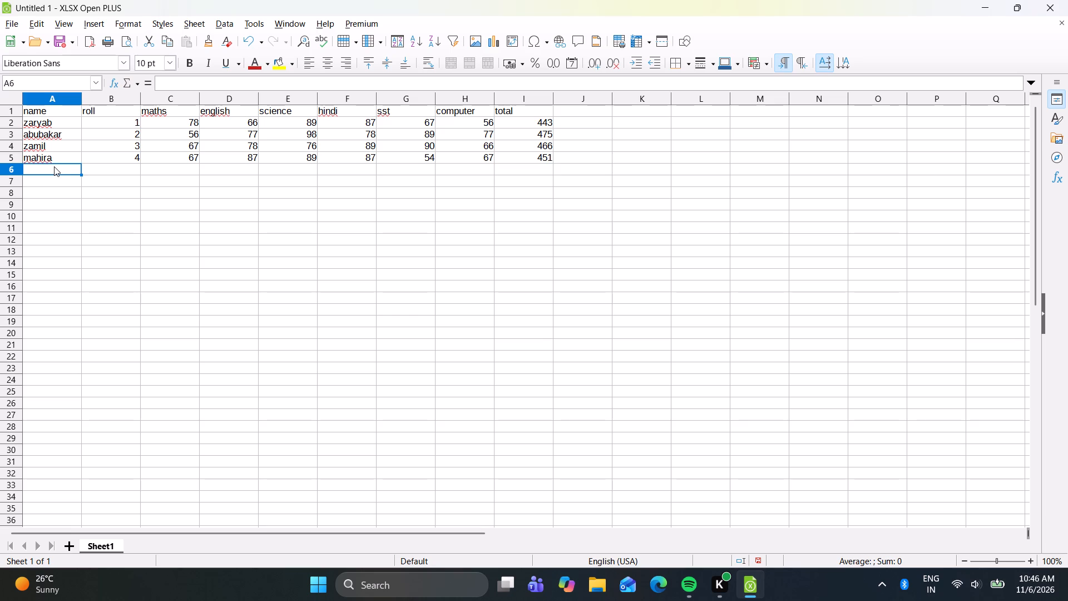
text(hurmat)
key(Right)
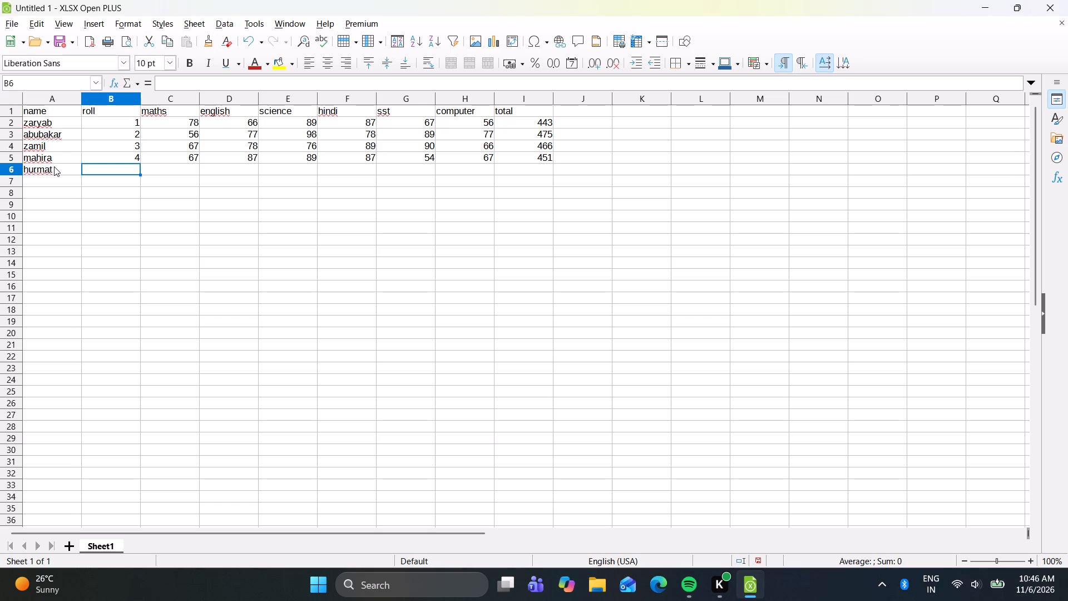
key(5)
key(Right)
Enter the fifth student's first four marks in cells C6 to F6: 78, 88, 67 and 89.
text(78)
key(Right)
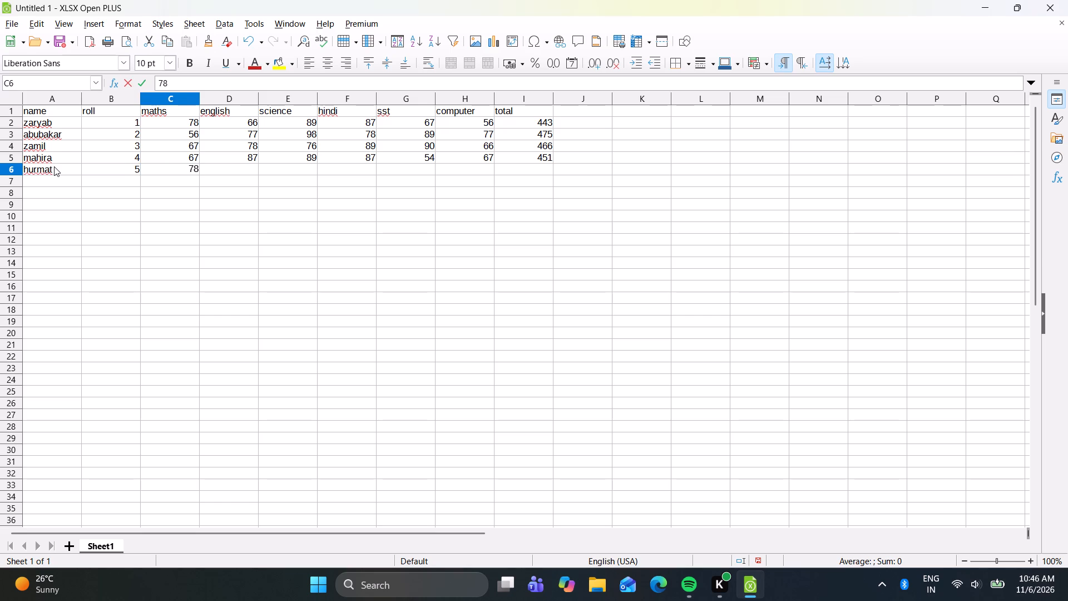
text(88)
key(Right)
text(67)
key(Right)
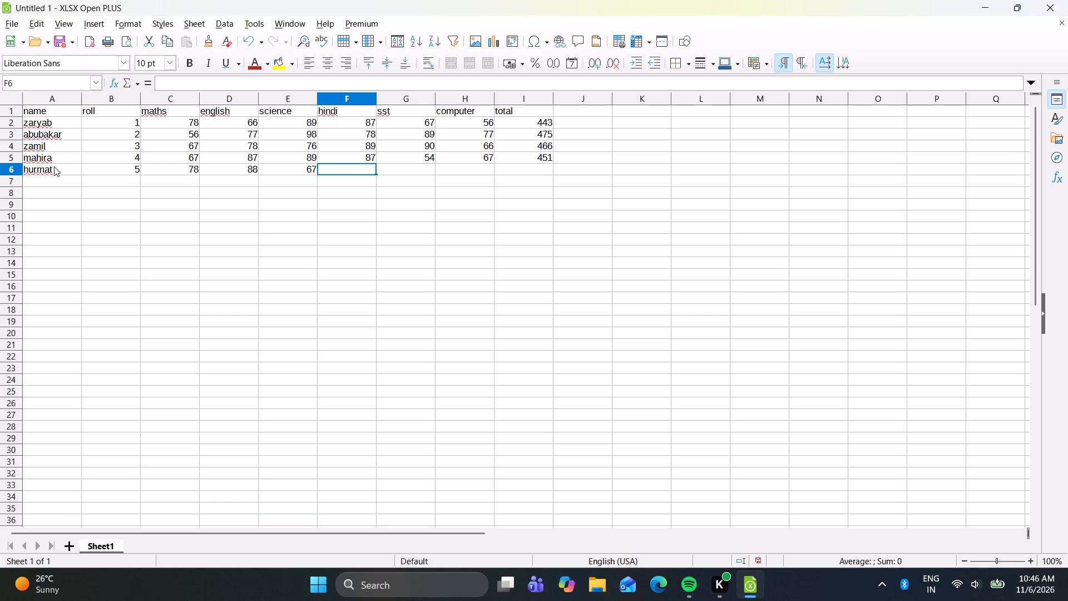
text(89)
key(Right)
Complete the fifth student's marks with 67 for sst in G6 and 76 for computer in H6.
text(765)
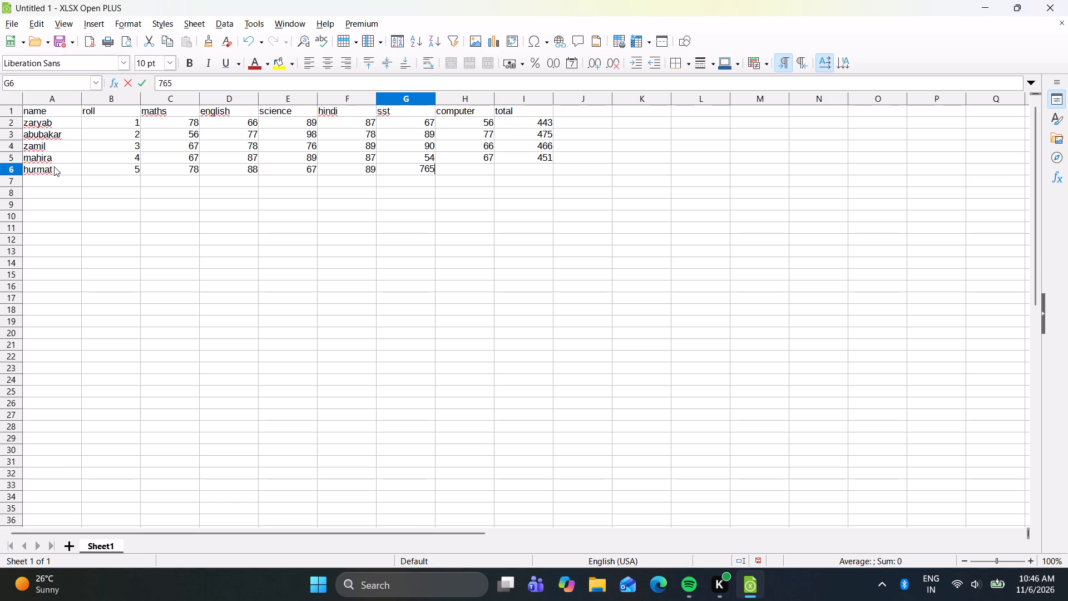
key(Right)
key(Left)
key(BackSpace)
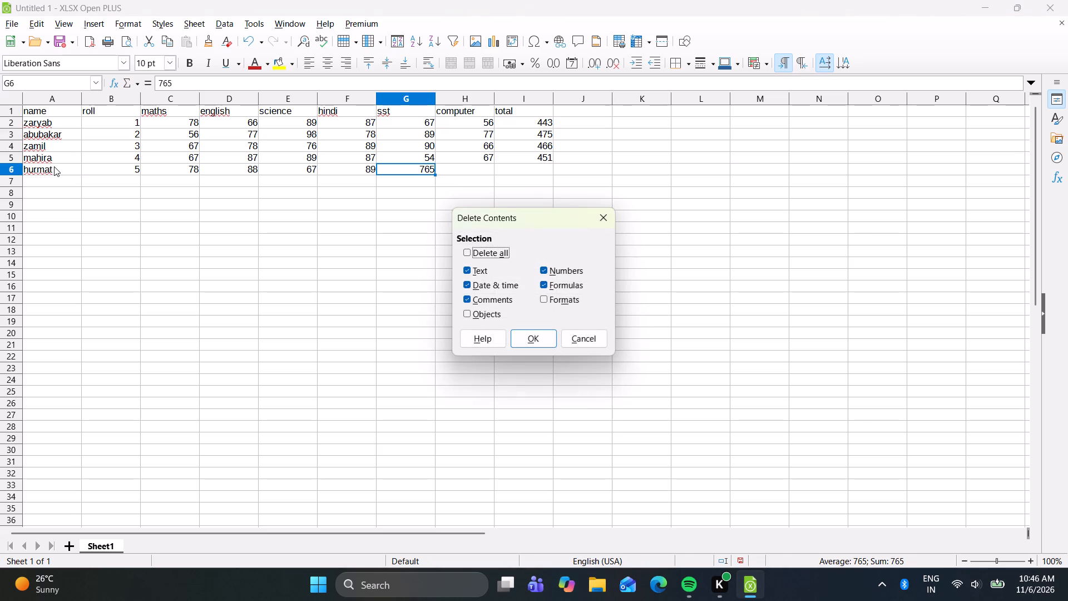
click(607, 216)
key(BackSpace)
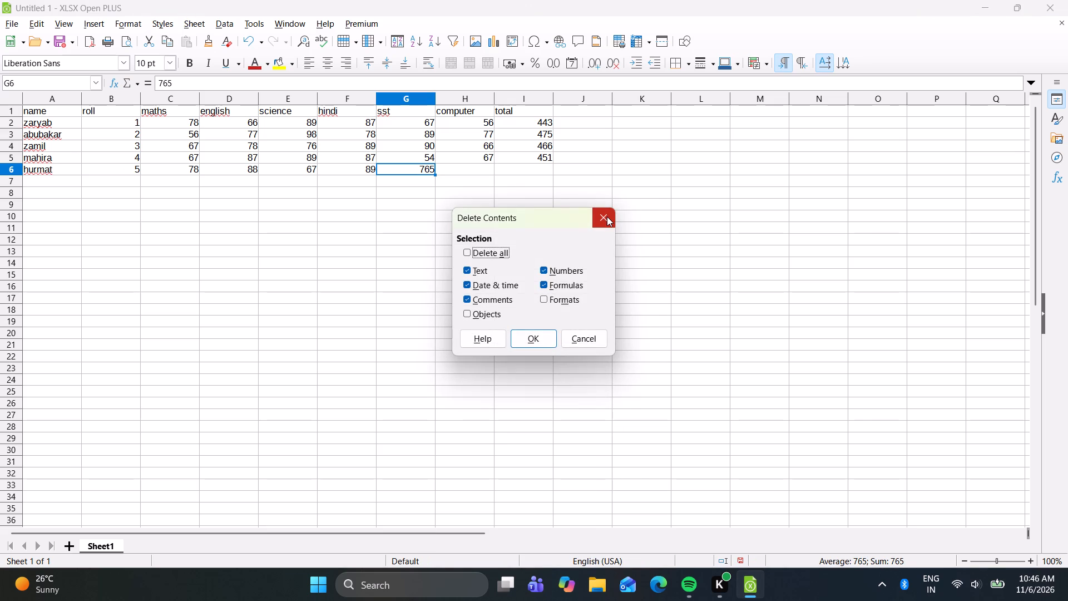
click(546, 343)
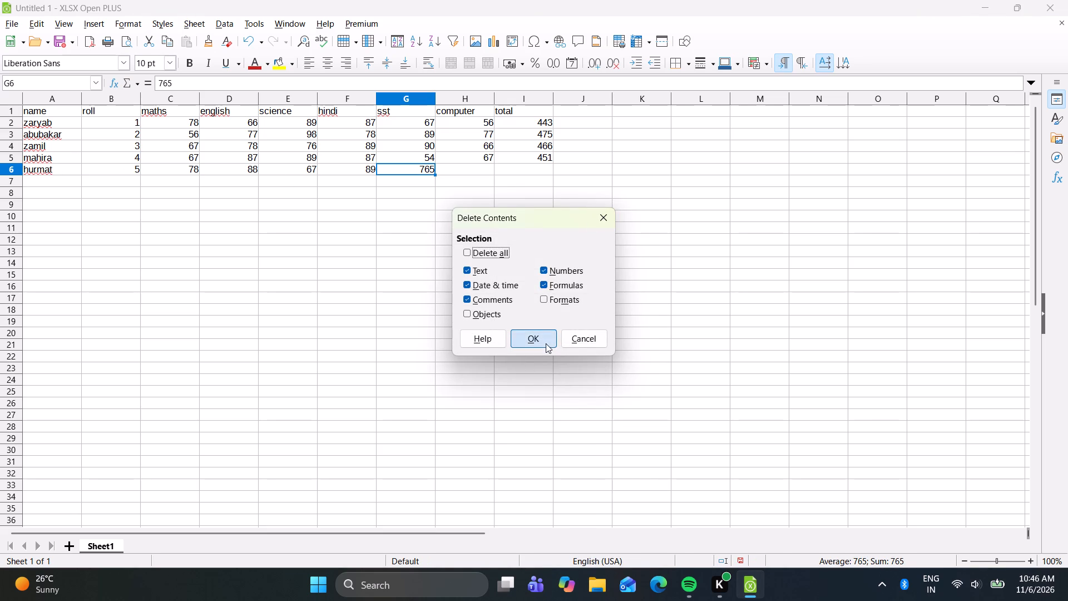
key(equal)
text(su)
key(BackSpace)
key(BackSpace)
key(BackSpace)
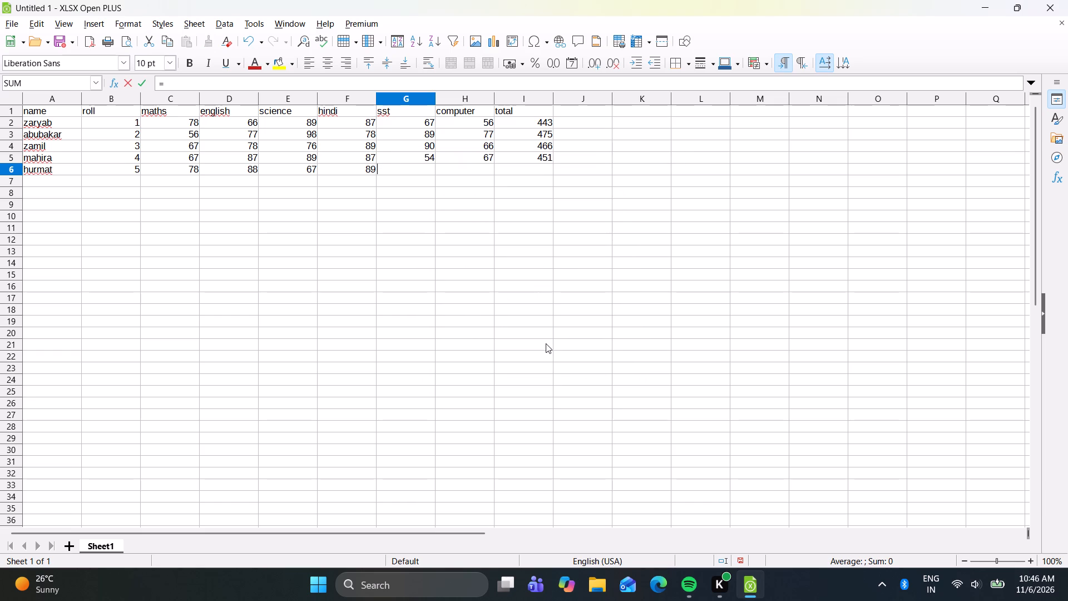
text(67)
key(Right)
text(76)
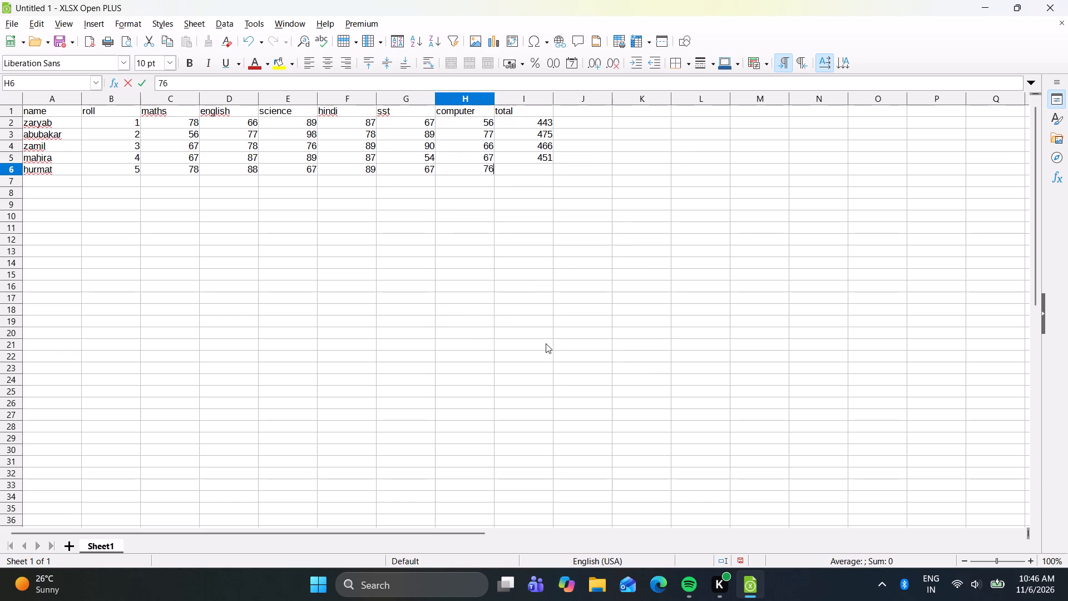
key(Right)
Calculate the fifth student's total in cell I6 with the formula =sum(c6:h6).
text(=sum)
text((c)
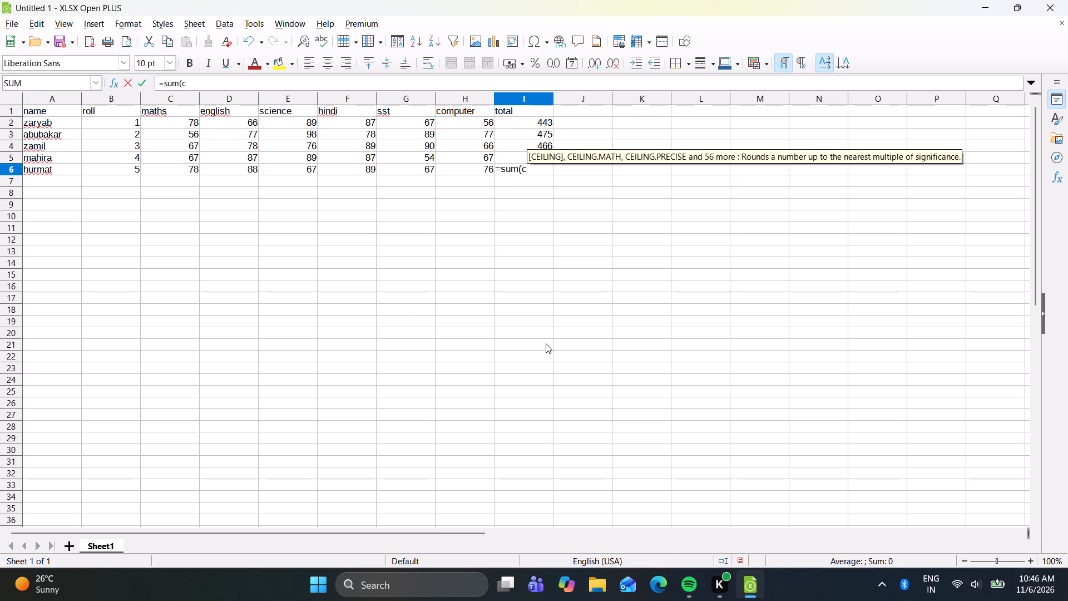
key(6)
text(:h6))
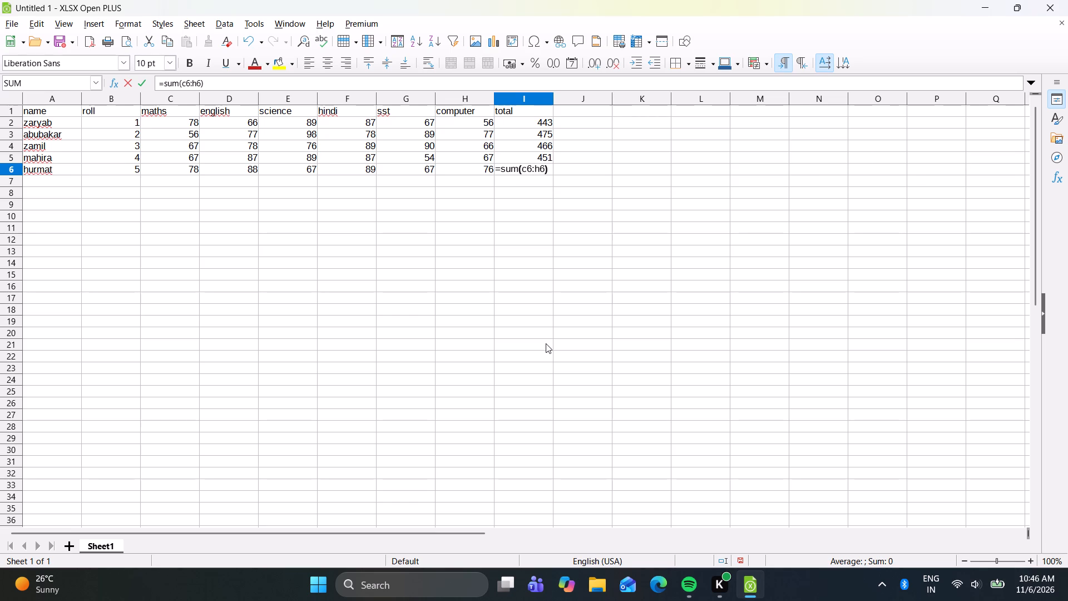
key(Return)
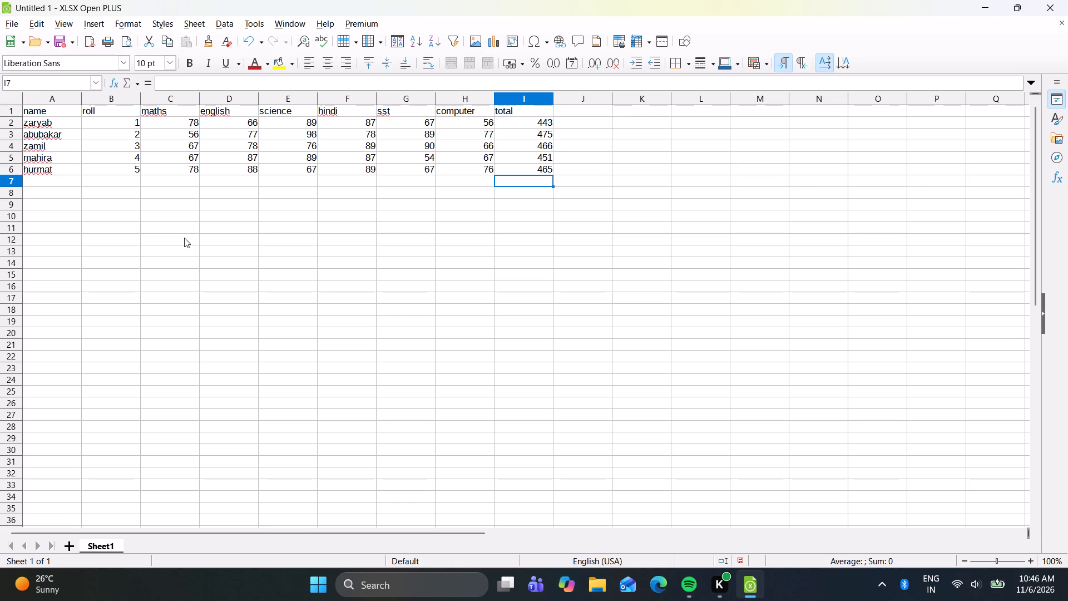
Replace the fourth student's name in cell A5 with khusbakth.
click(61, 152)
key(BackSpace)
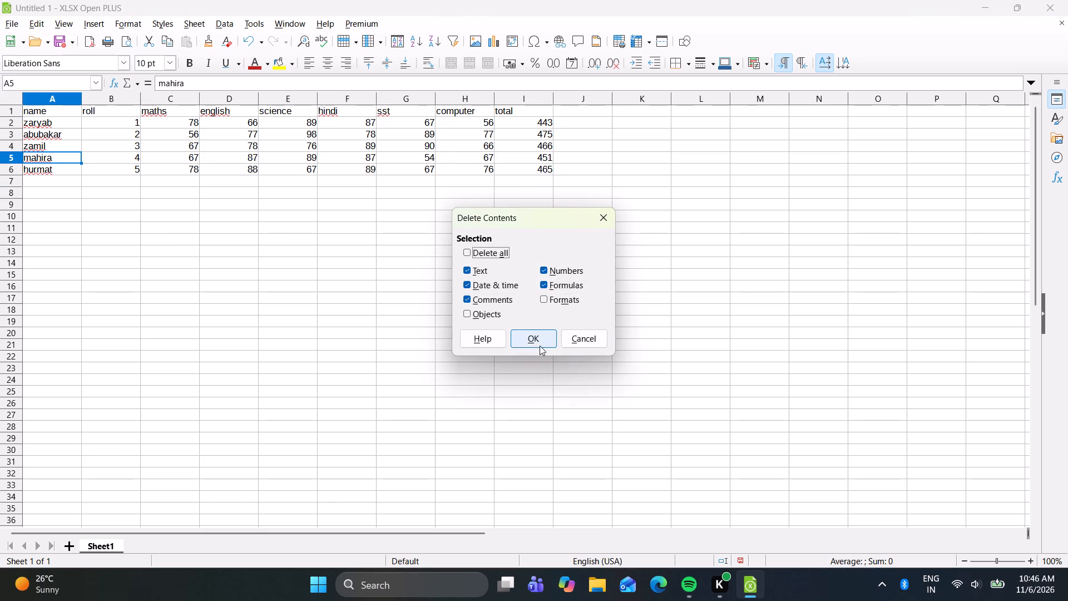
click(531, 340)
text(khus)
text(ba)
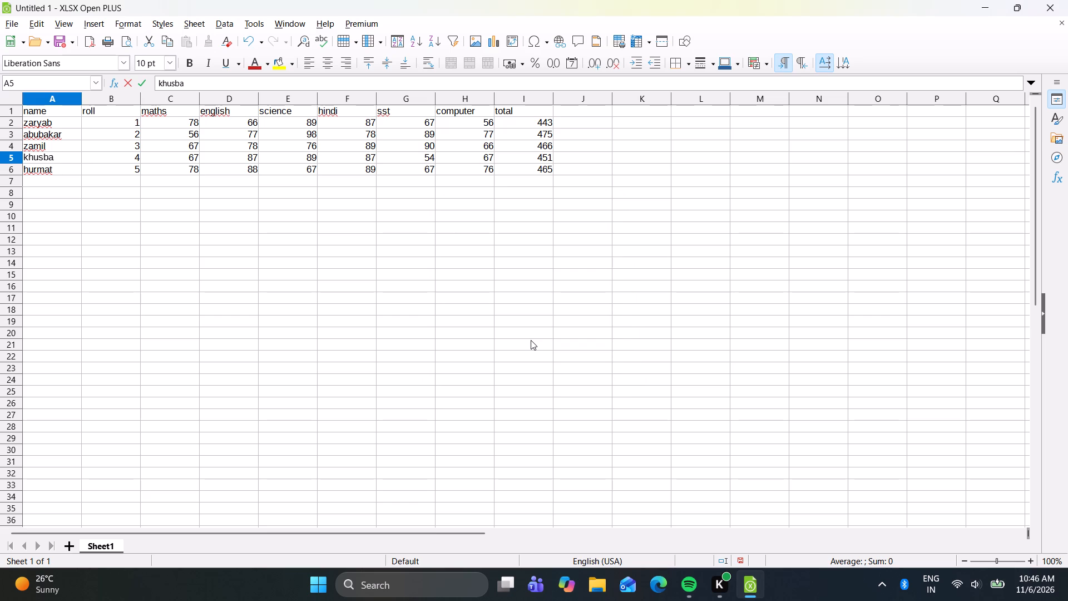
text(kth)
Start the sixth student record in row 7 with the name tabish and roll number 6.
click(43, 181)
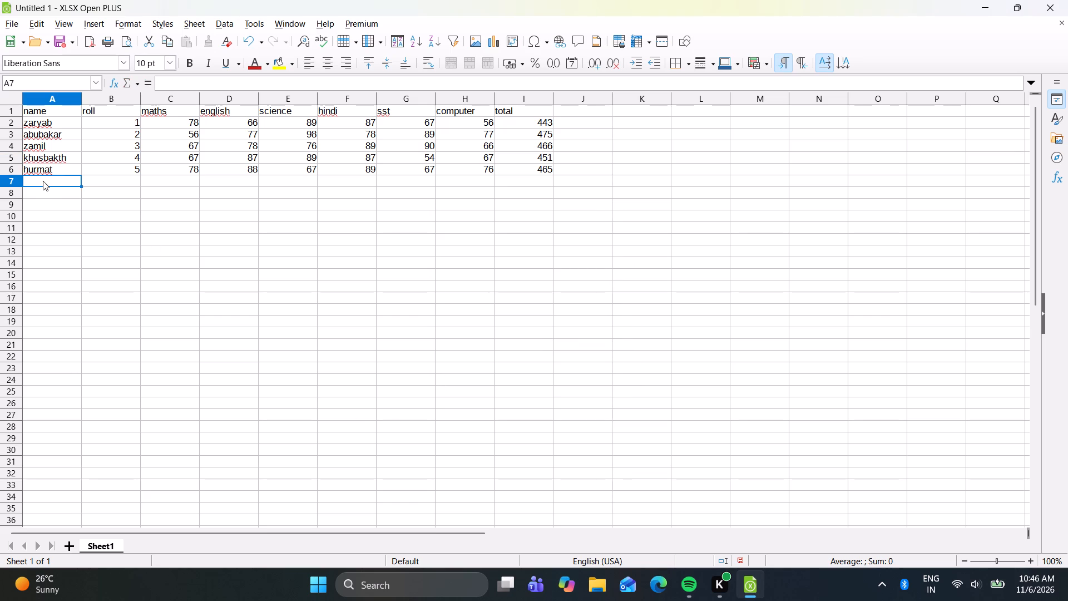
text(tabish)
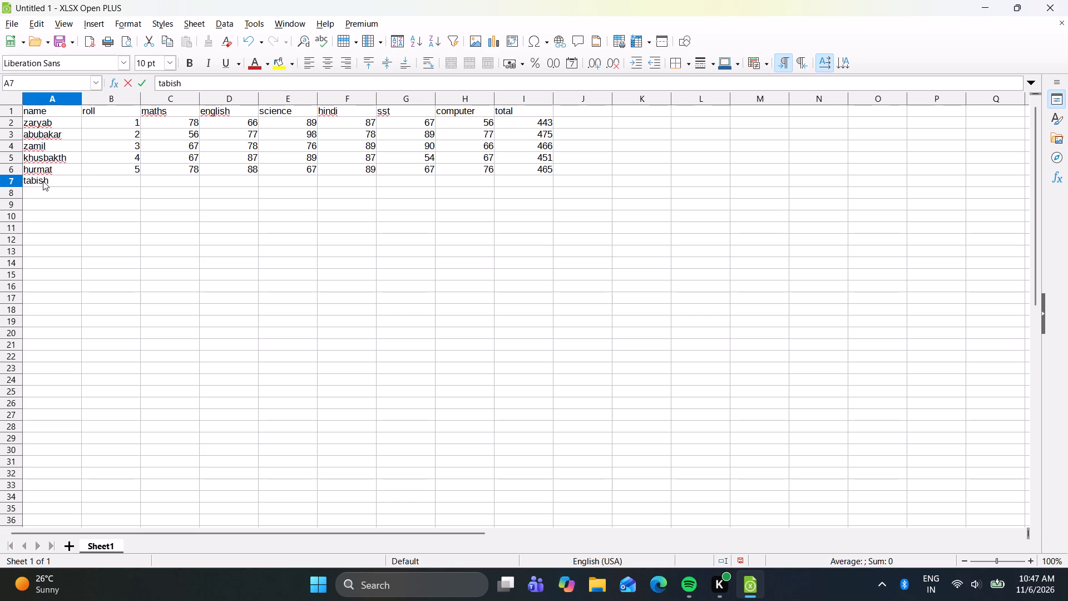
key(Right)
key(6)
key(Right)
Enter the sixth student's first four marks in cells C7 to F7: 78, 76, 89 and 76.
text(78)
key(Right)
text(76)
key(Right)
text(89)
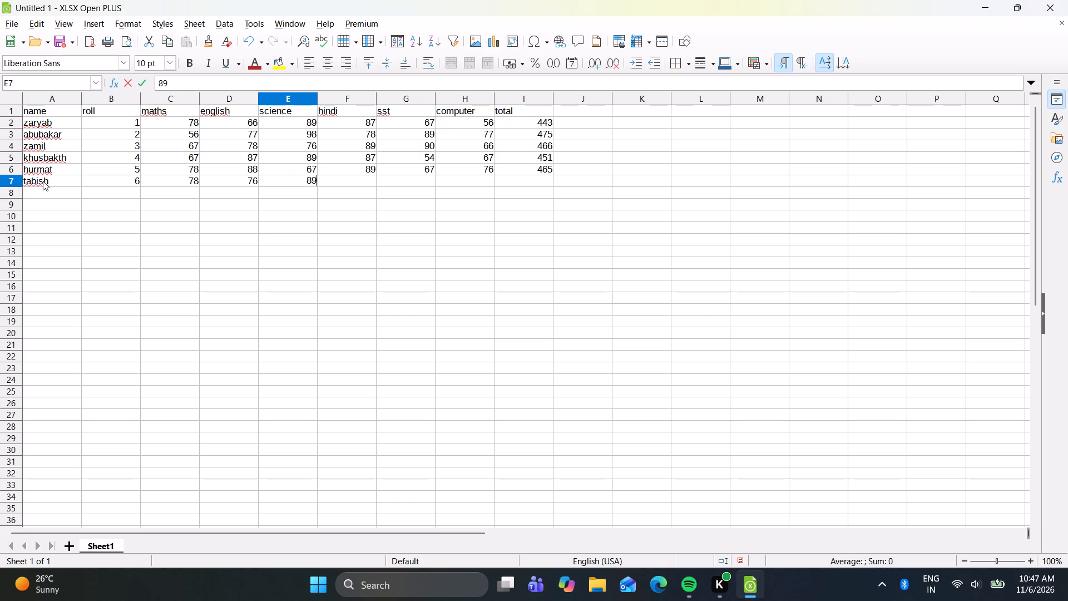
key(Right)
text(76)
key(Right)
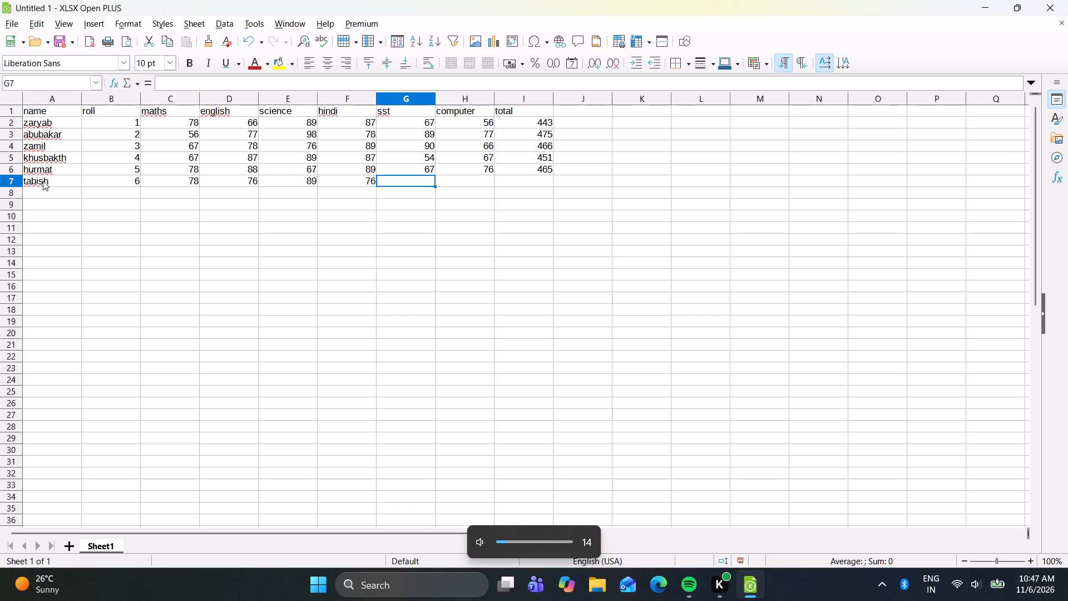
Complete the sixth student's marks with 56 for sst in G7 and 76 for computer in H7.
key(Right)
text(67)
key(Right)
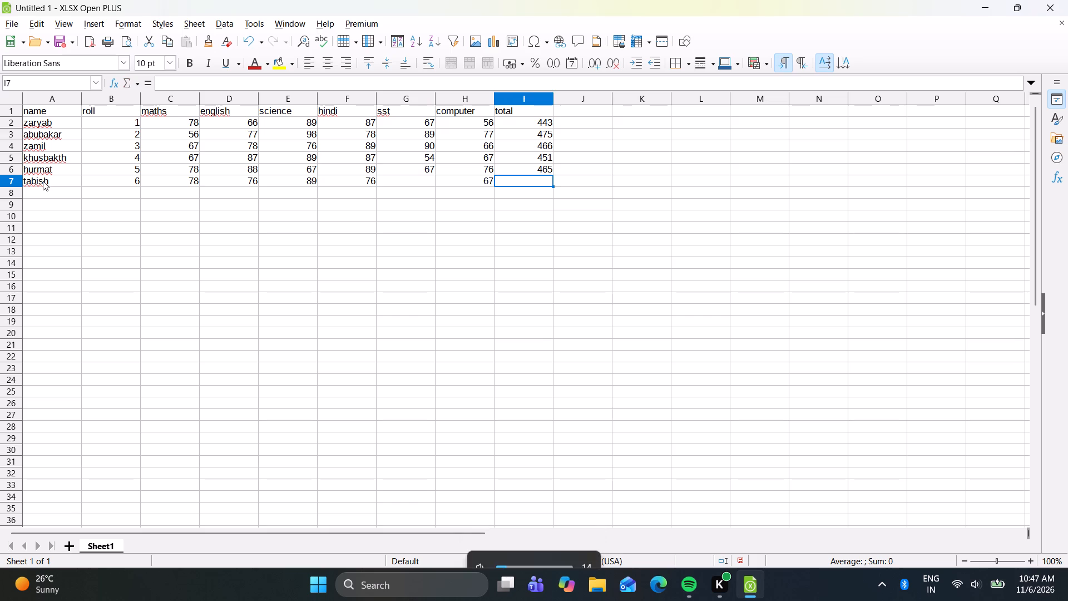
key(Left)
key(6)
key(Left)
text(56)
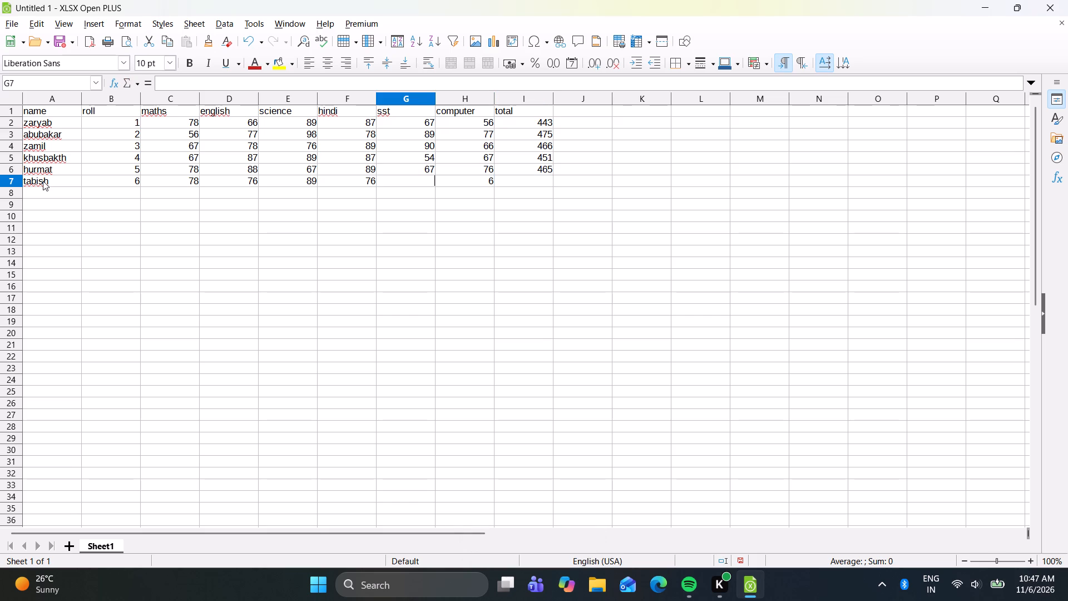
key(Right)
text(76)
key(Right)
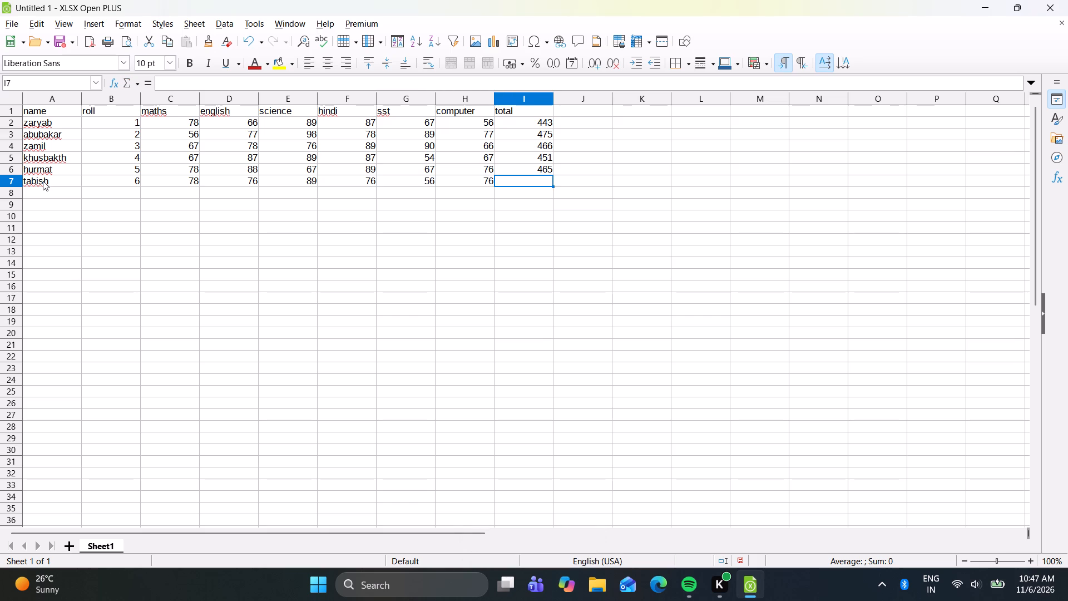
Calculate the sixth student's total in cell I7 with the formula =sum(c7:h7).
text(=sum)
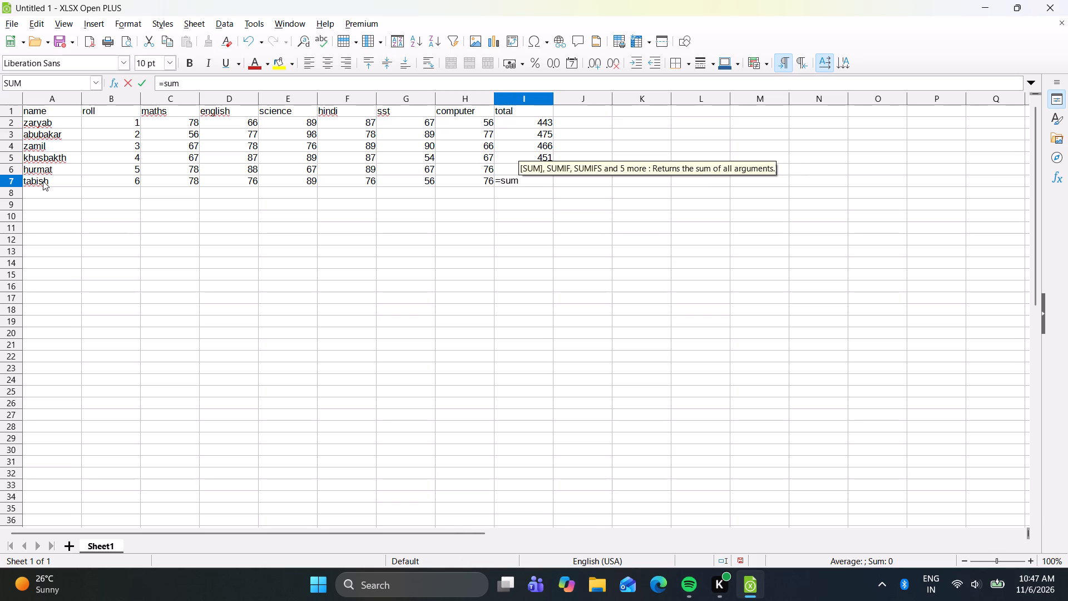
text((c)
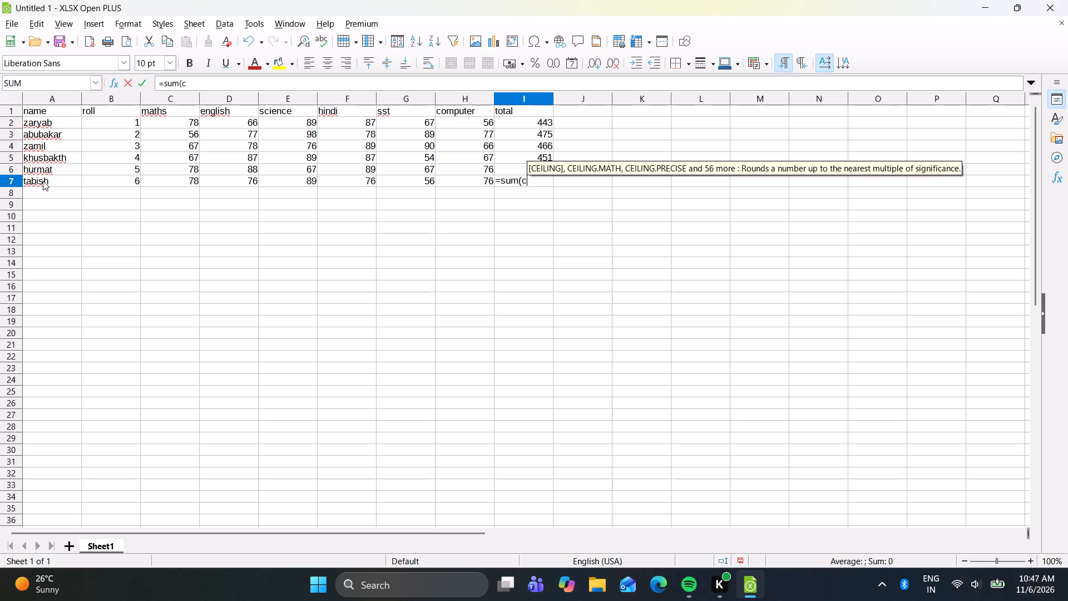
key(7)
text(:h)
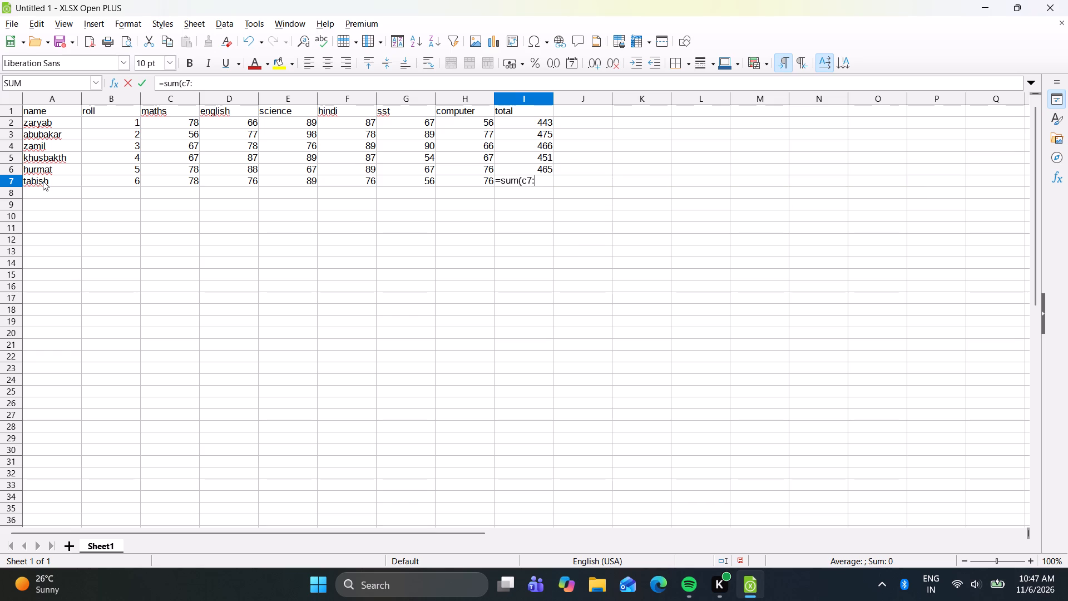
text(7))
key(Return)
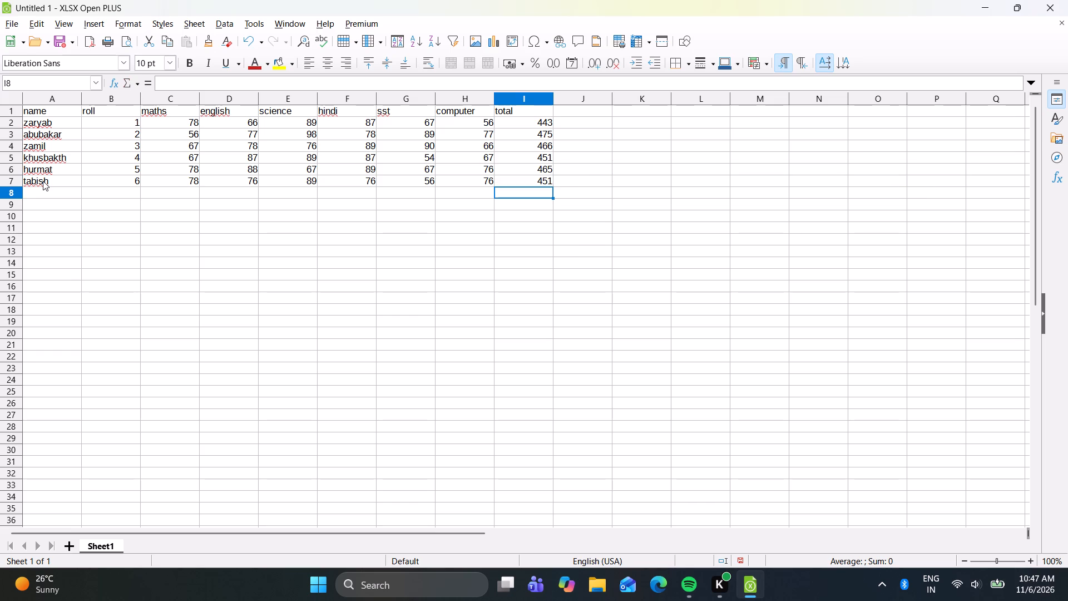
Start the seventh student record in row 8 with the name barira and roll number 7.
click(39, 199)
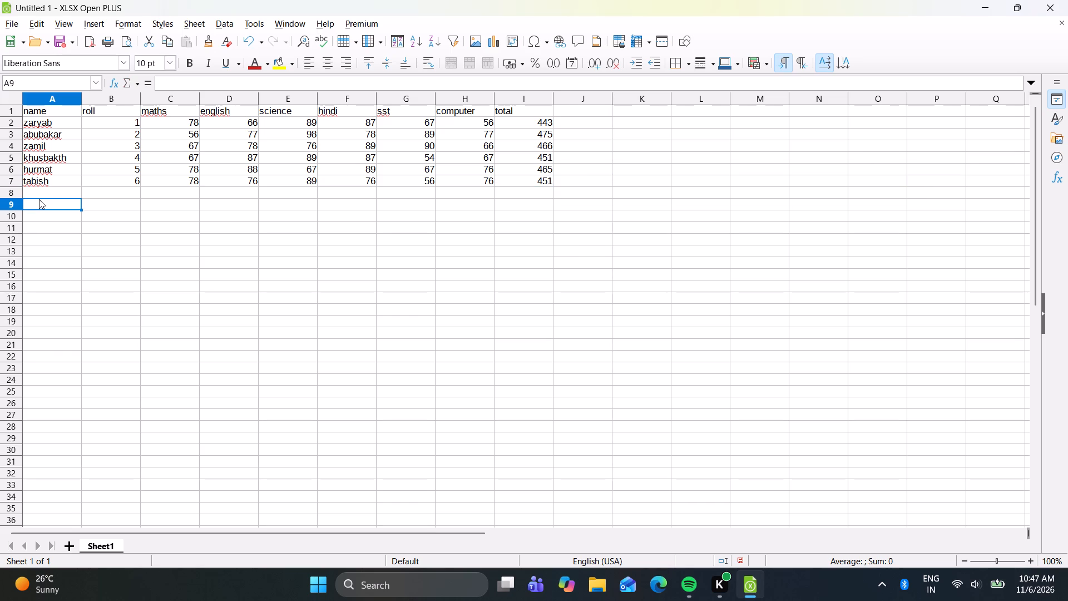
click(42, 191)
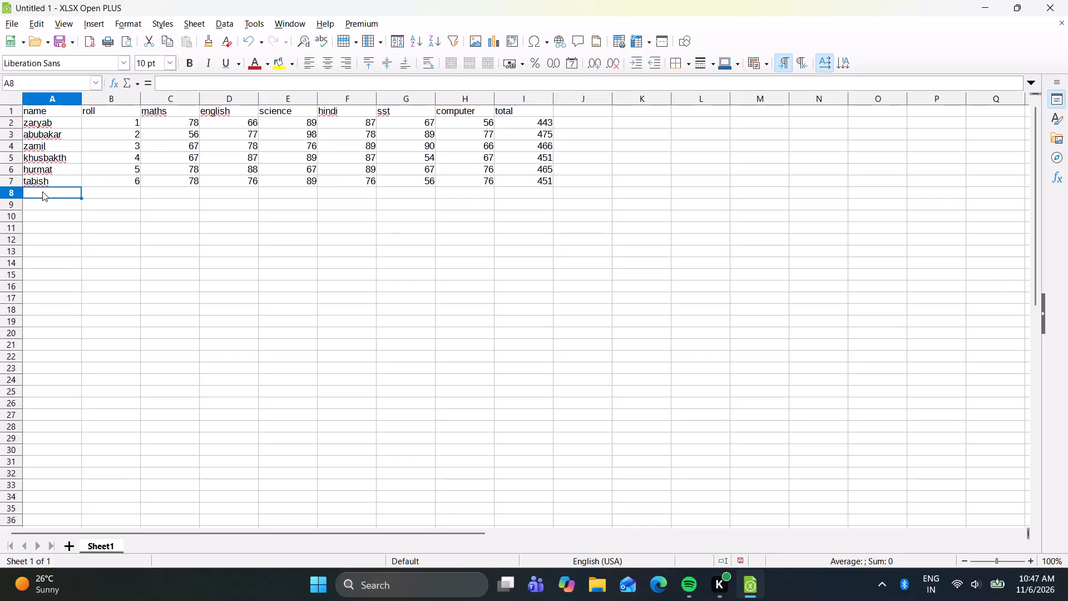
text(ba)
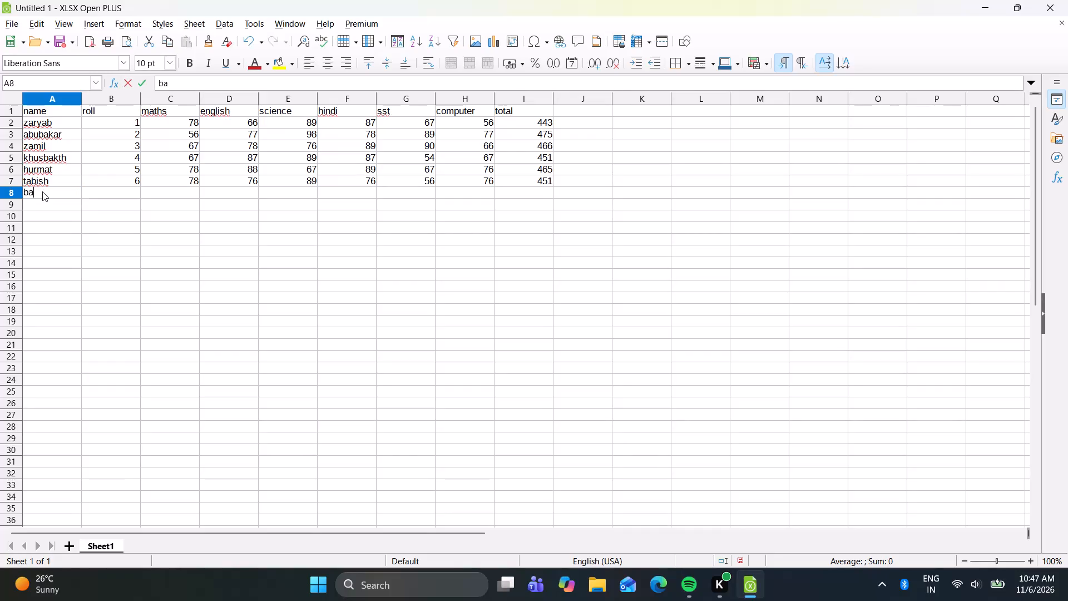
text(rira)
key(Down)
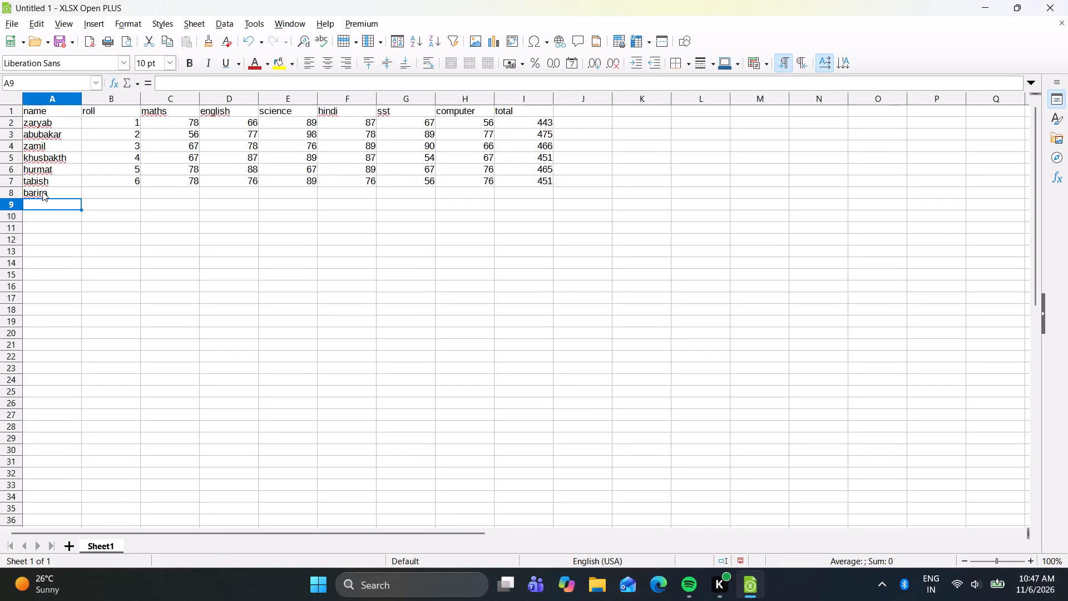
key(Up)
key(Right)
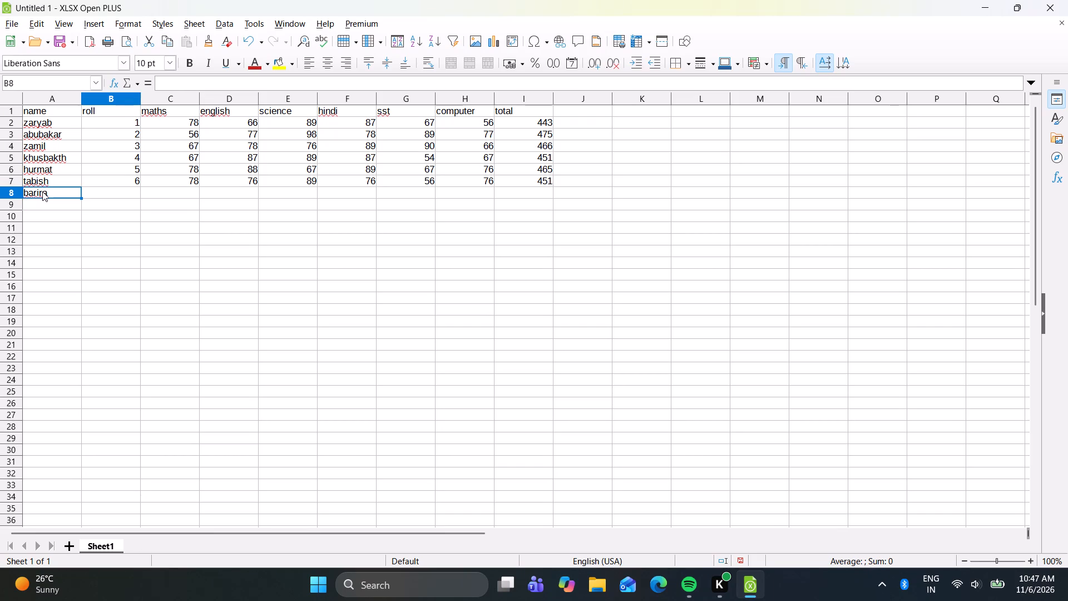
key(7)
key(Right)
Enter the seventh student's marks in cells C8 to H8: 89, 90, 86, 78, 87 and 56.
text(89)
key(Right)
text(90)
key(Right)
key(8)
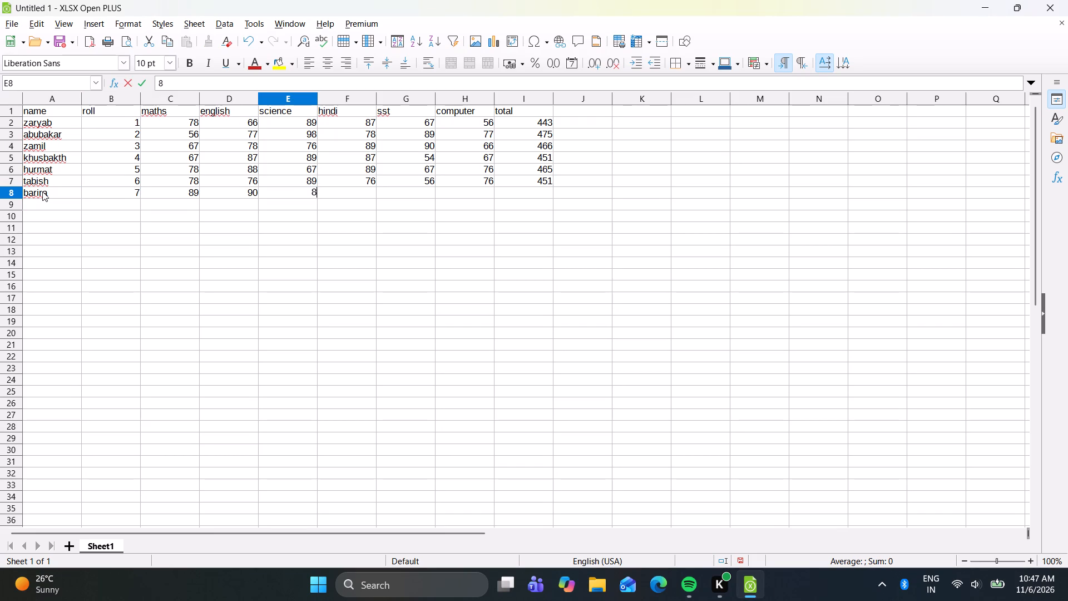
text(67)
key(BackSpace)
key(Right)
text(78)
key(Right)
text(87)
key(Right)
text(56)
key(Right)
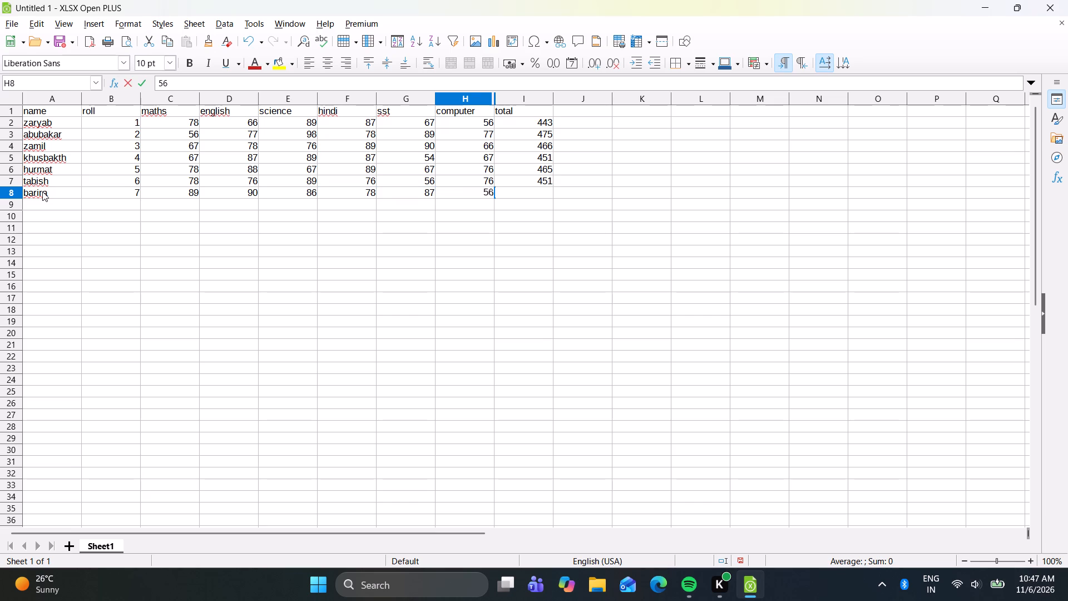
Calculate the seventh student's total in cell I8 with the formula =sum(c8:h8).
key(equal)
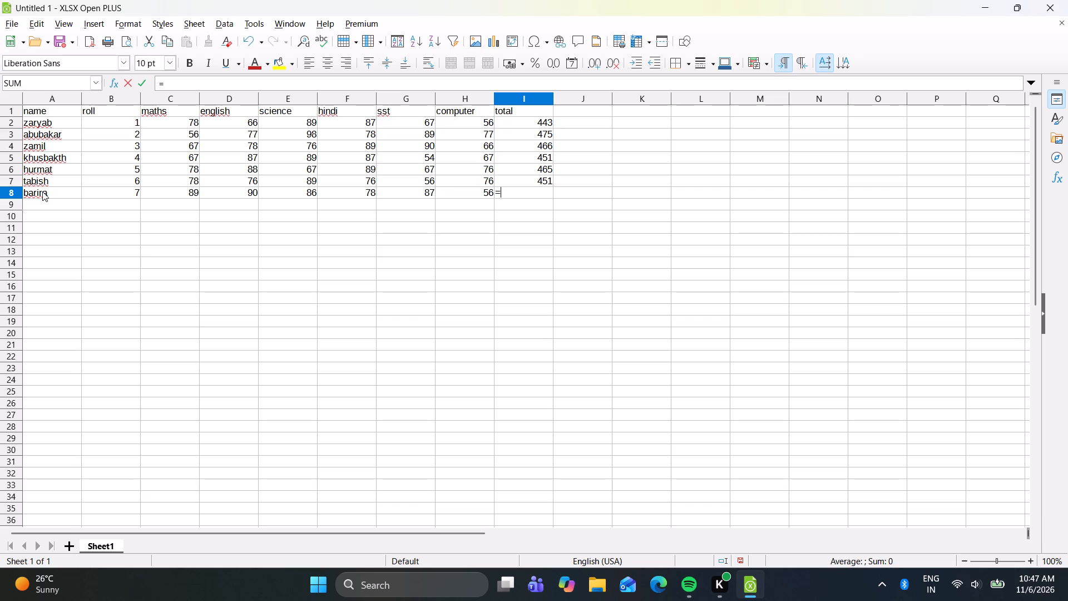
key(s)
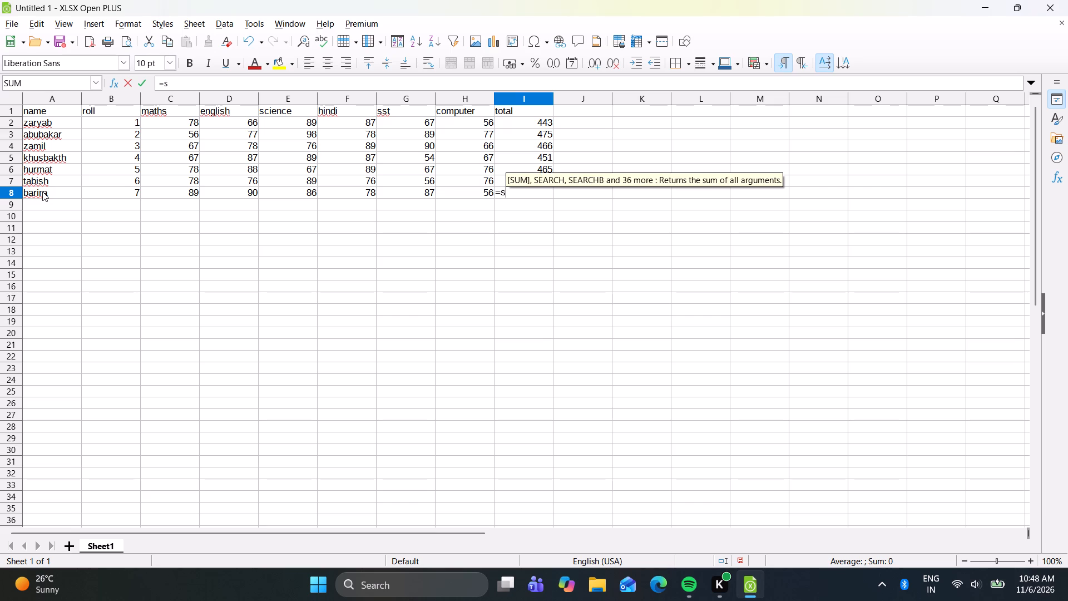
text(um)
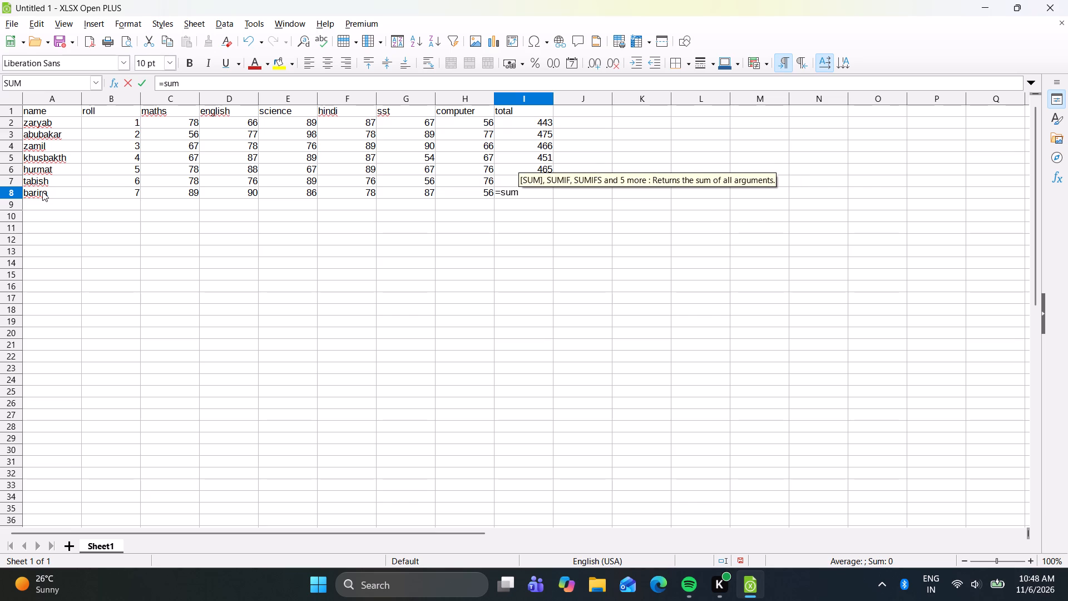
text((c)
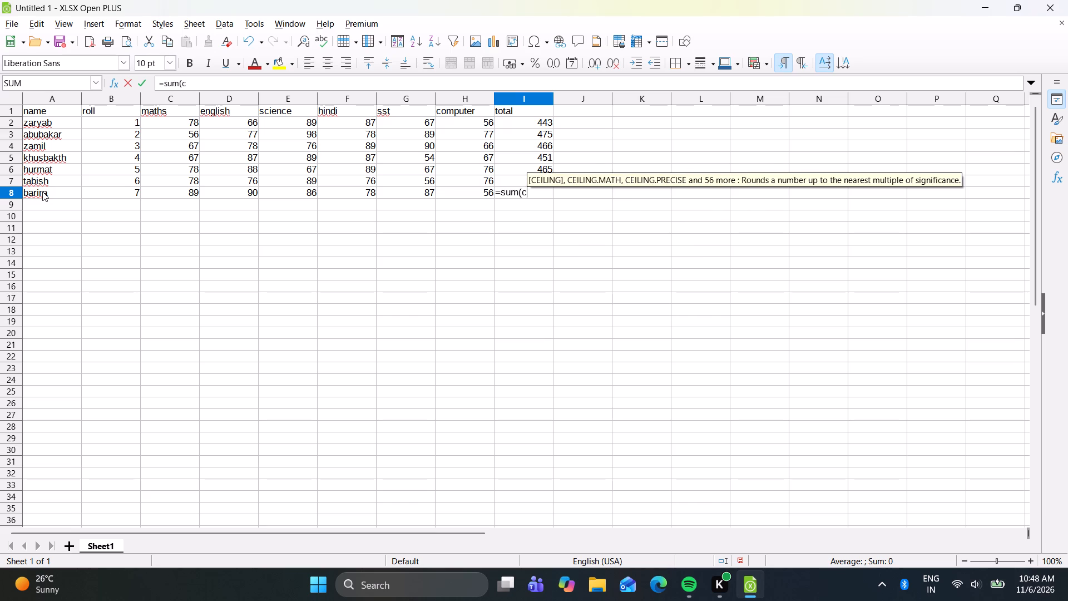
key(8)
text(:h8))
key(Return)
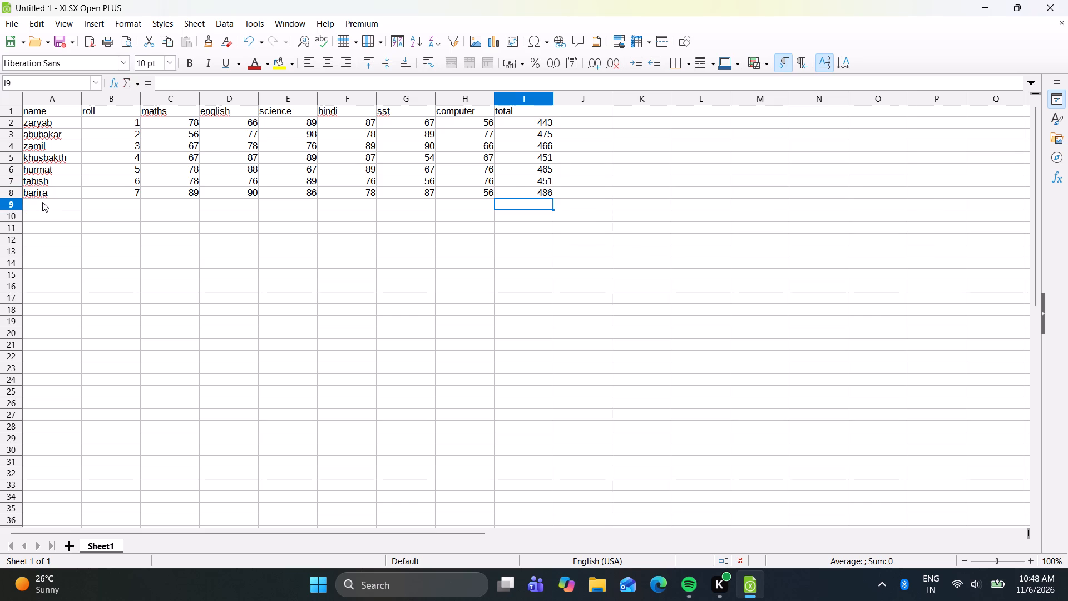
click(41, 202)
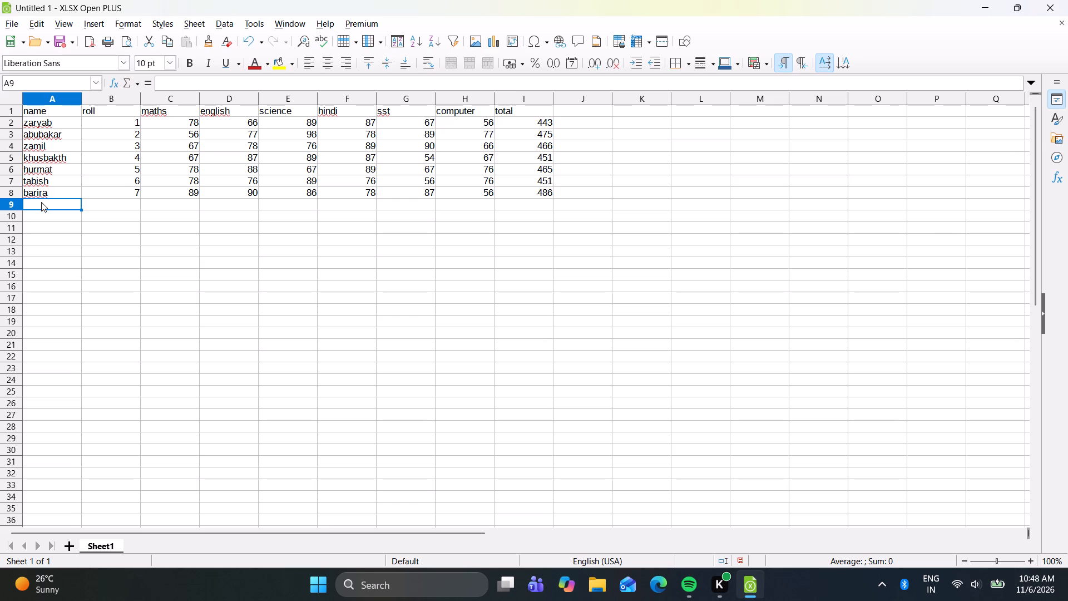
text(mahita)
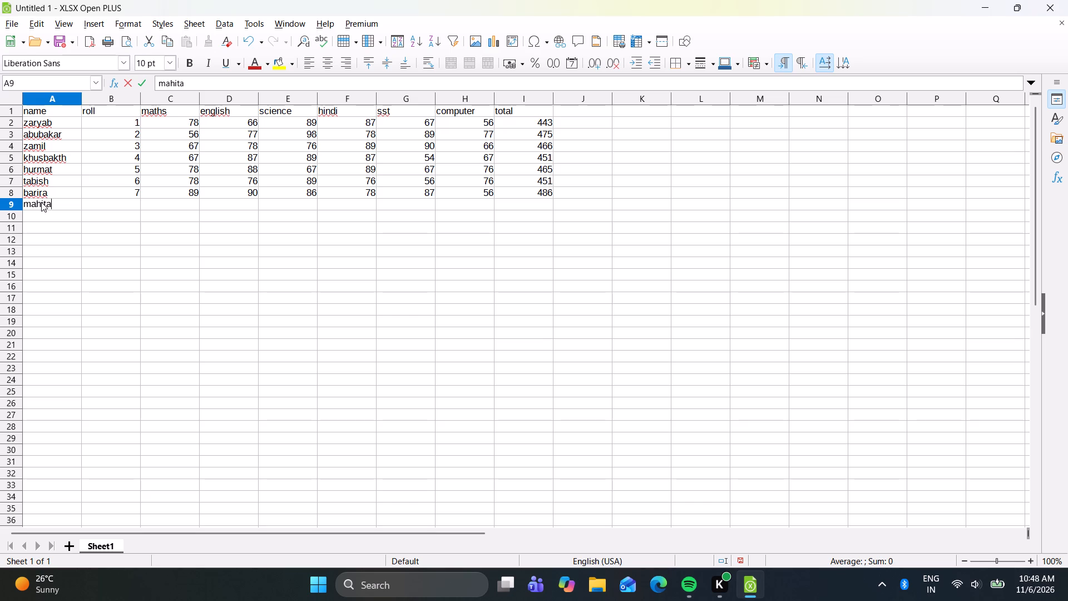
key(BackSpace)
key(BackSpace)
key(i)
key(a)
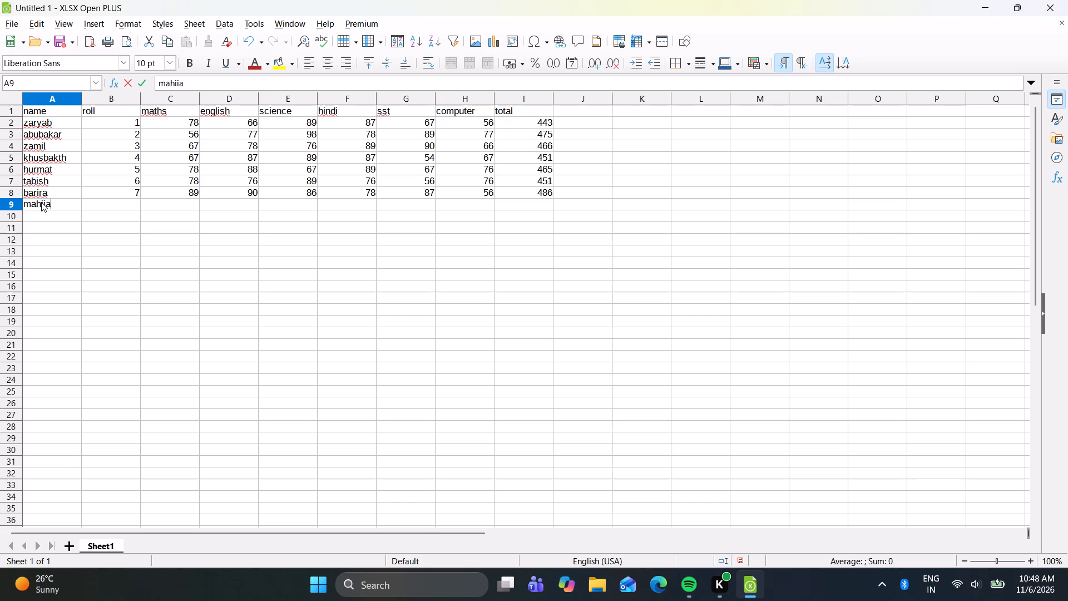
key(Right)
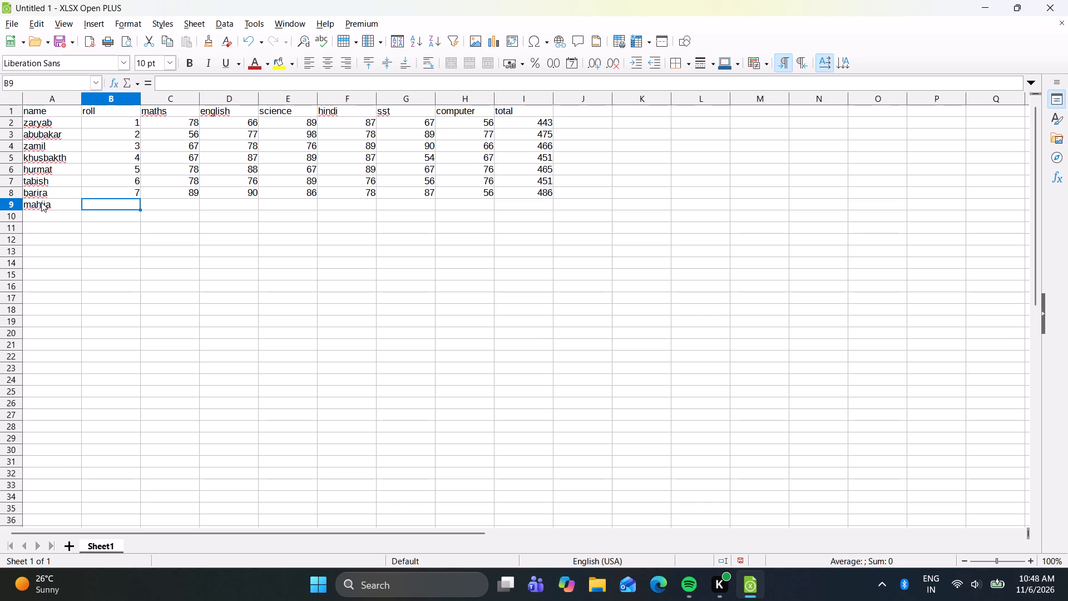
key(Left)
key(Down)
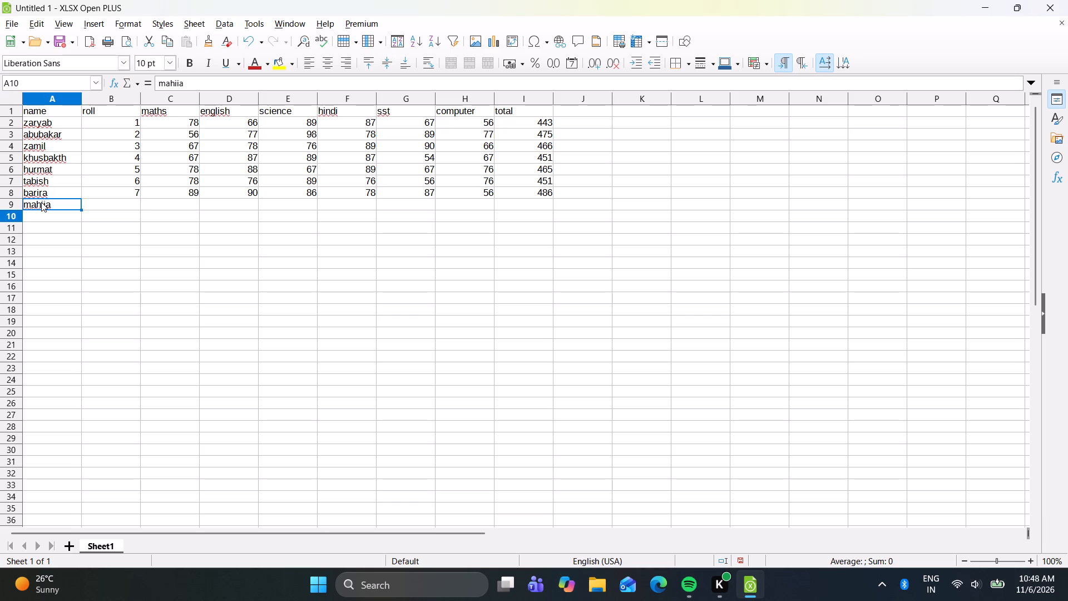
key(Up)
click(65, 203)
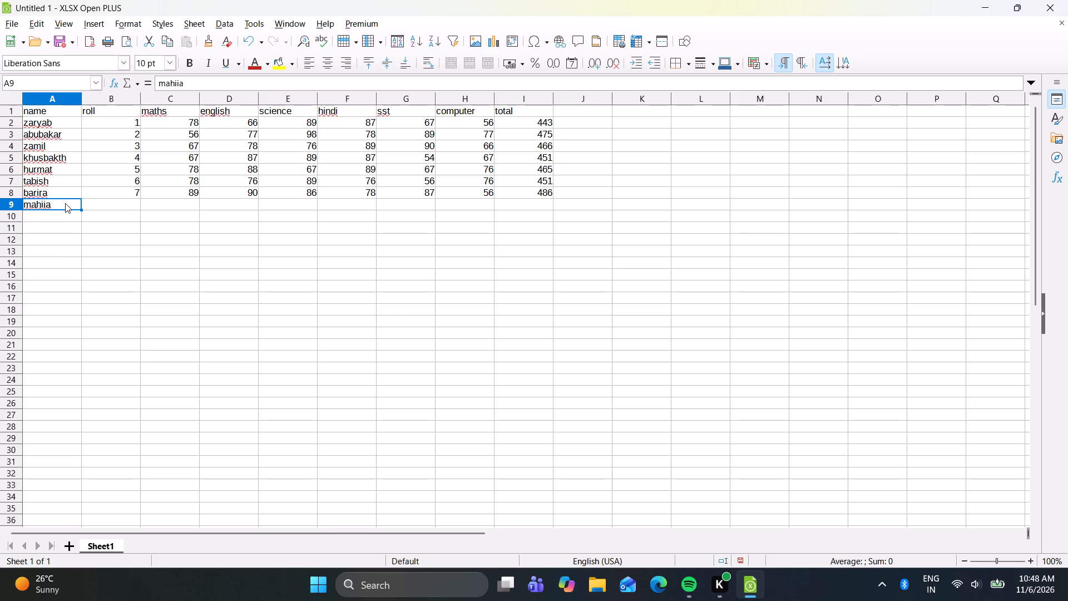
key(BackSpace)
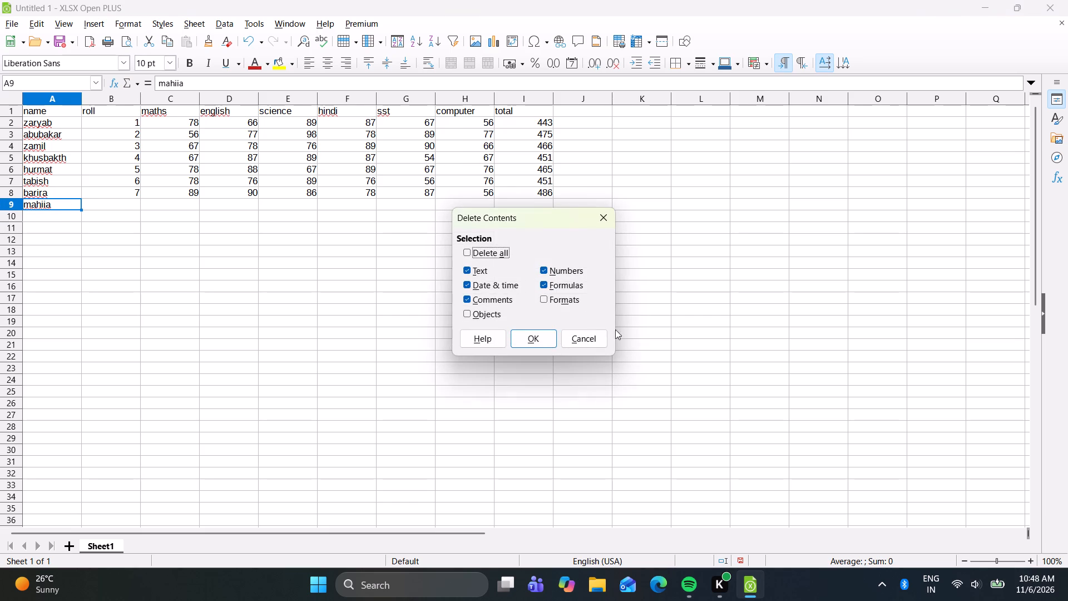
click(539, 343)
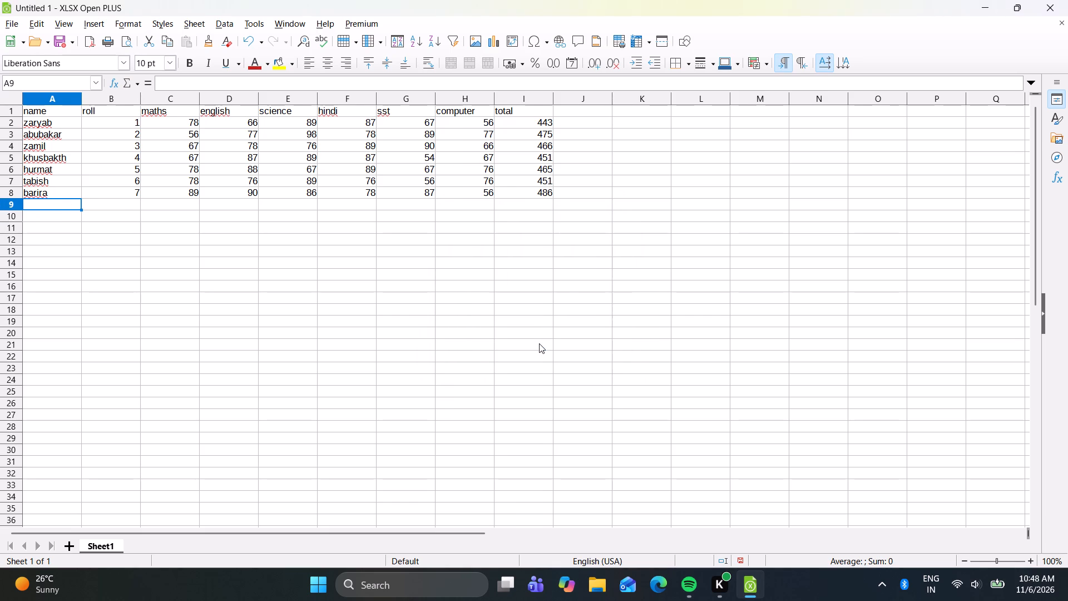
Start the eighth student record in row 9 with the name mahira and roll number 8.
text(mahira)
key(Right)
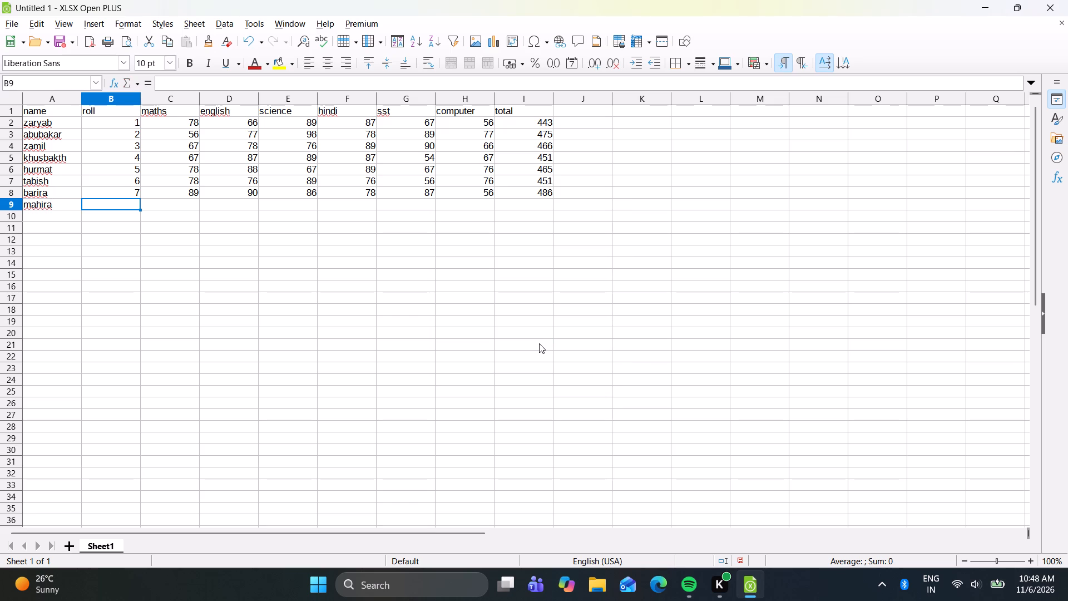
key(8)
key(Right)
Enter the eighth student's marks in cells C9 to H9: 89, 77, 67, 67, 57 and 67.
text(898)
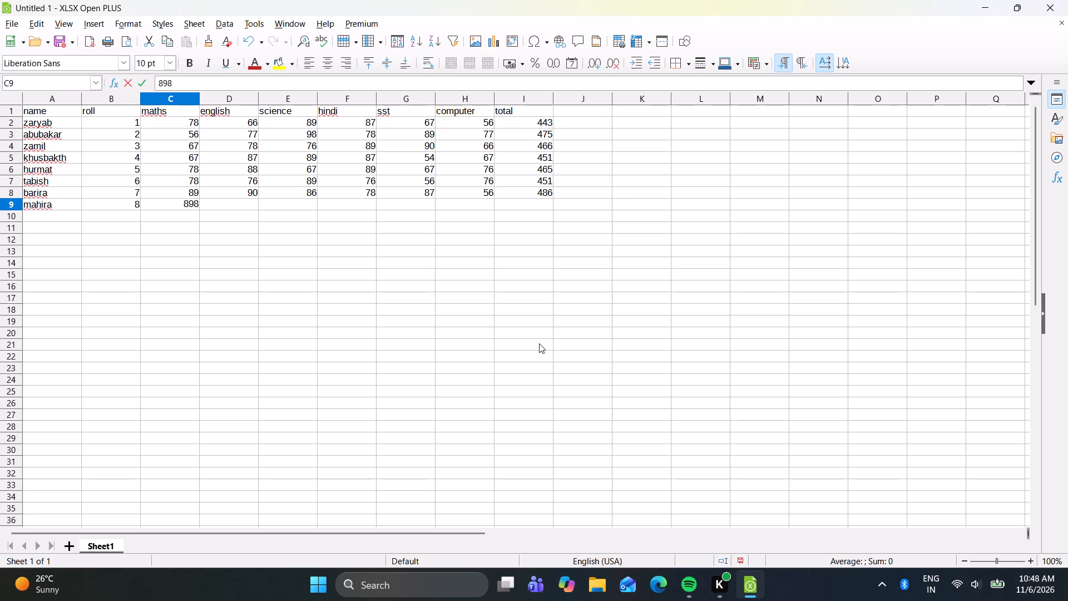
key(BackSpace)
key(Right)
text(77)
key(Right)
text(678)
key(BackSpace)
key(Right)
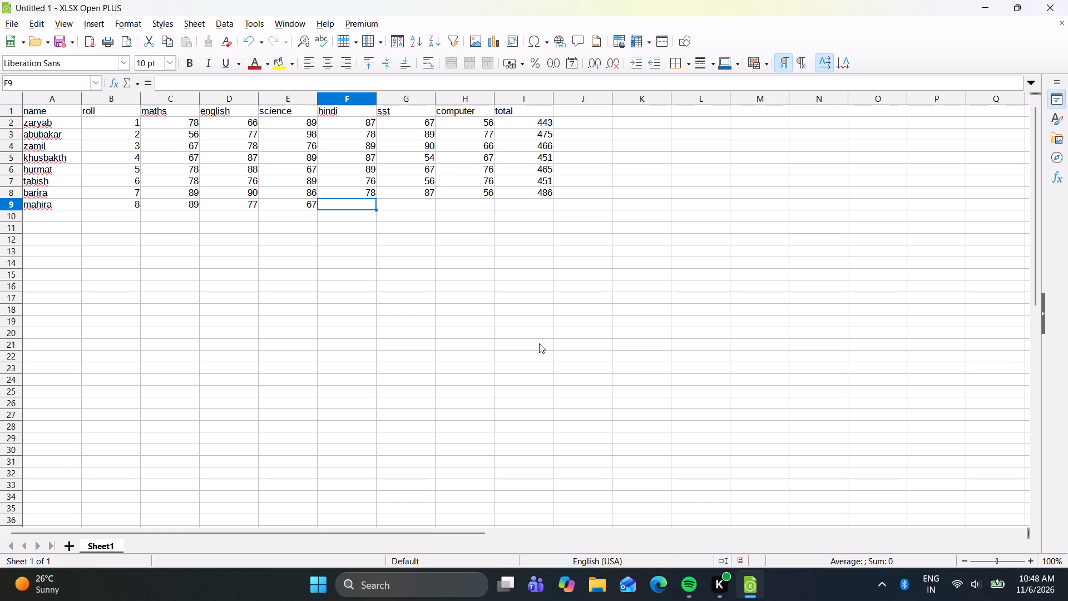
text(67)
key(Right)
text(57)
key(Down)
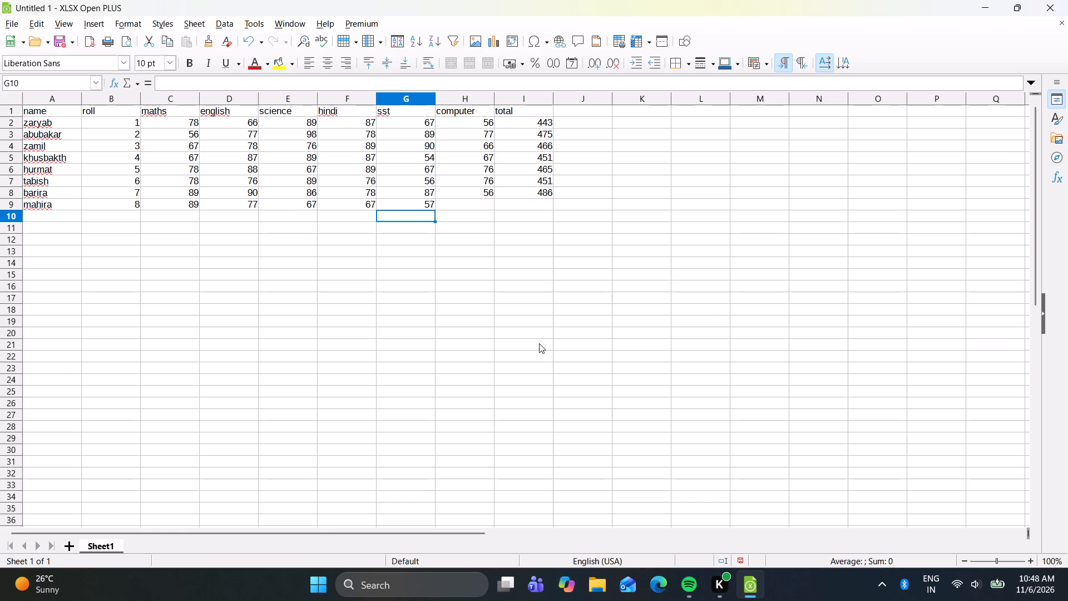
key(Up)
key(Right)
text(67)
key(Right)
Calculate the eighth student's total in cell I9 with the formula =sum(c9:h9).
key(equal)
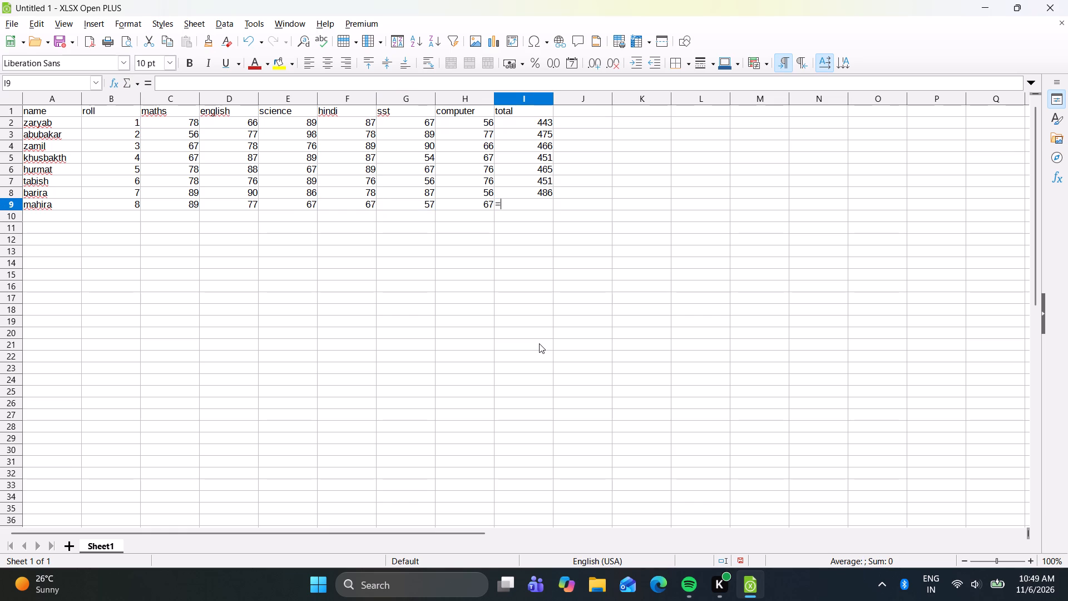
text(sum(c)
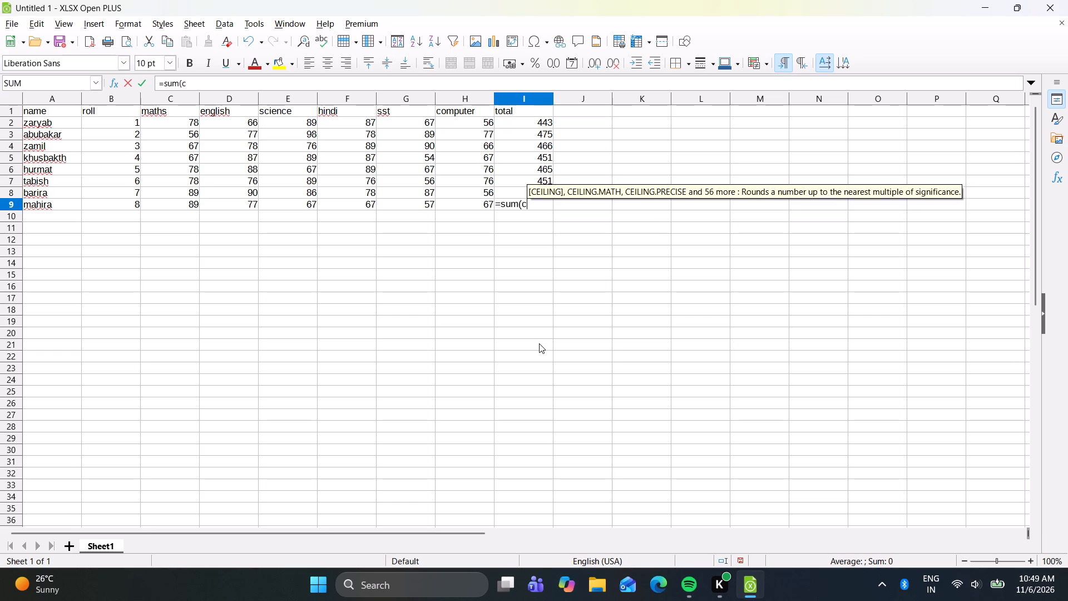
key(9)
text(:h)
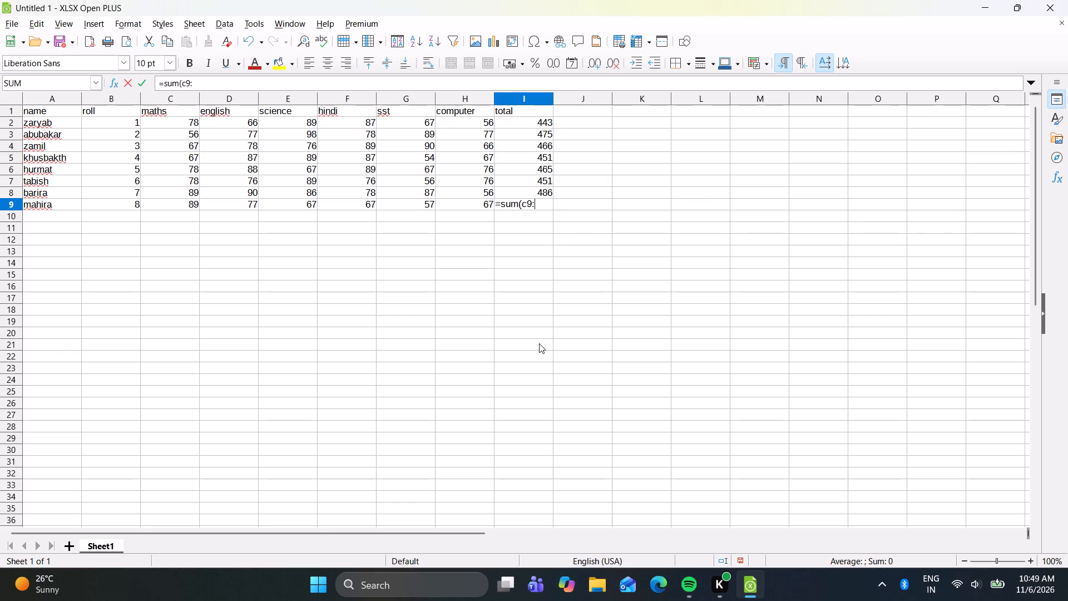
key(shift+parenleft)
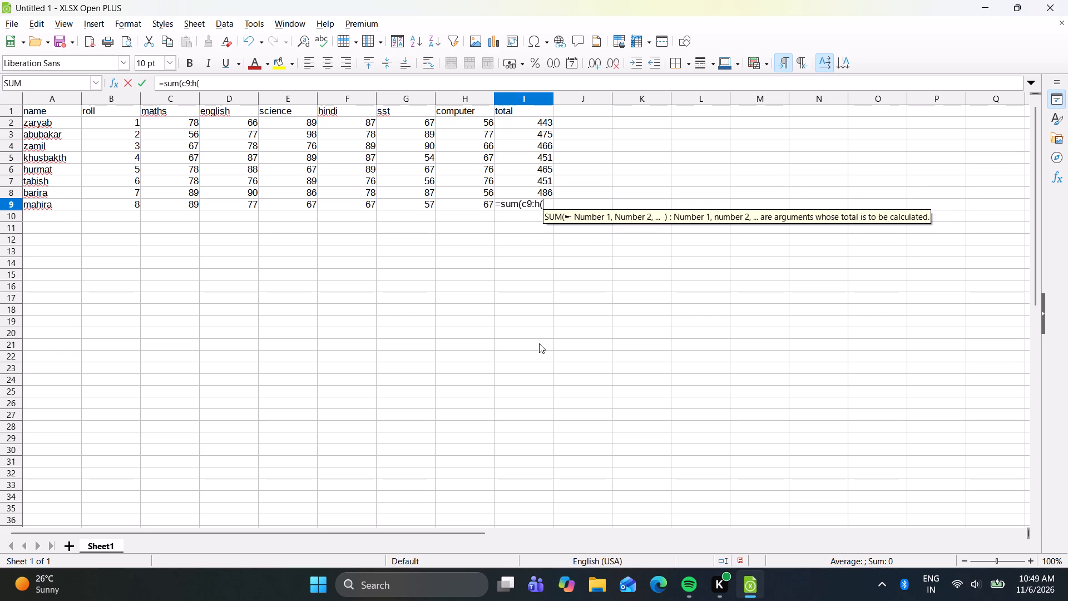
key(BackSpace)
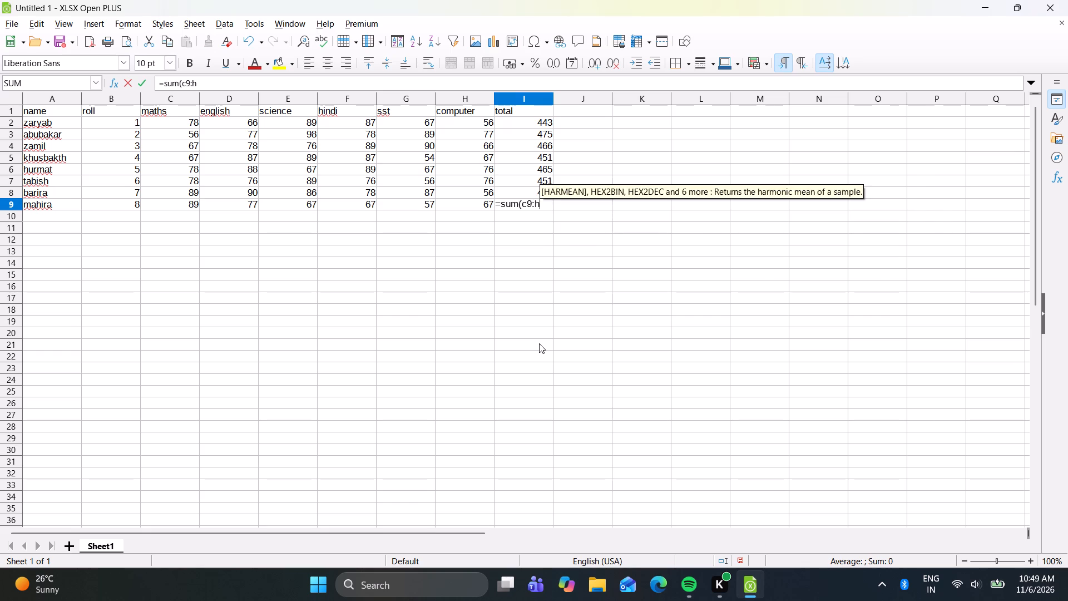
text(9))
key(Return)
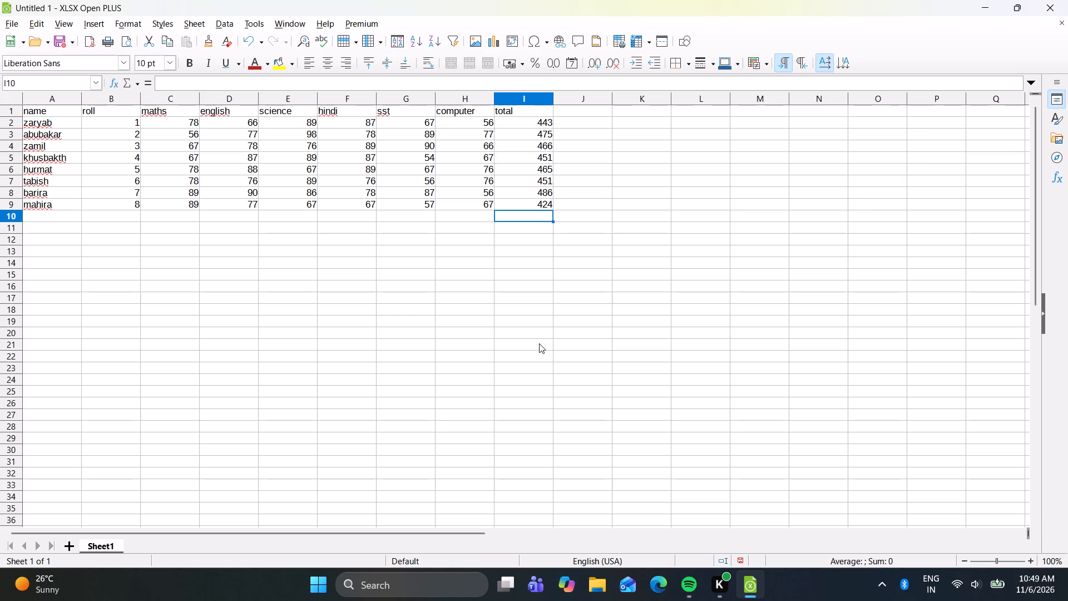
Start the ninth student record in row 10 with the name tira and roll number 9.
click(50, 212)
text(tira)
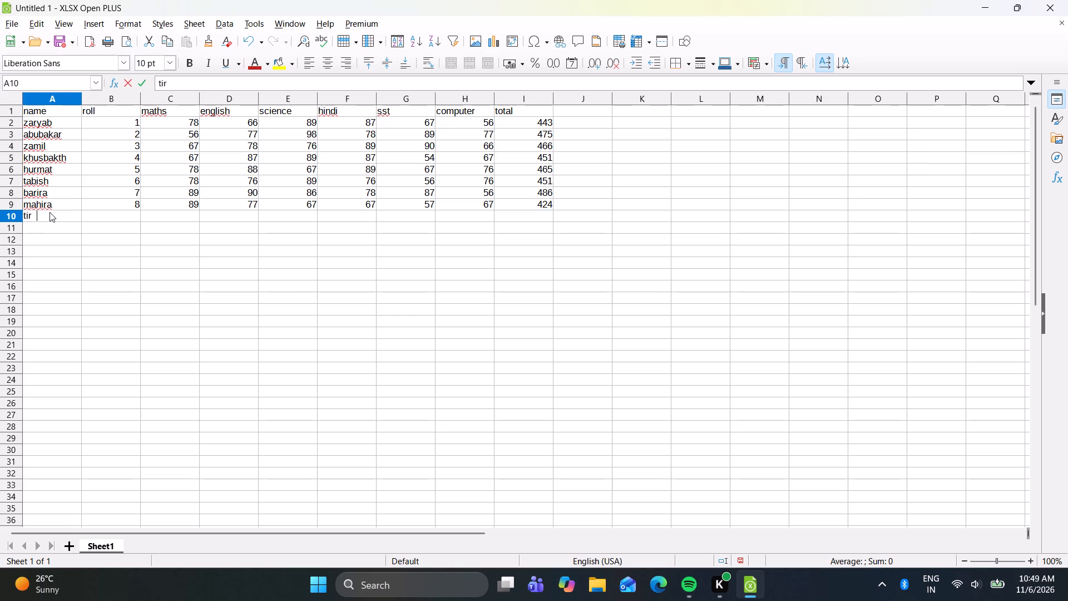
key(Right)
key(9)
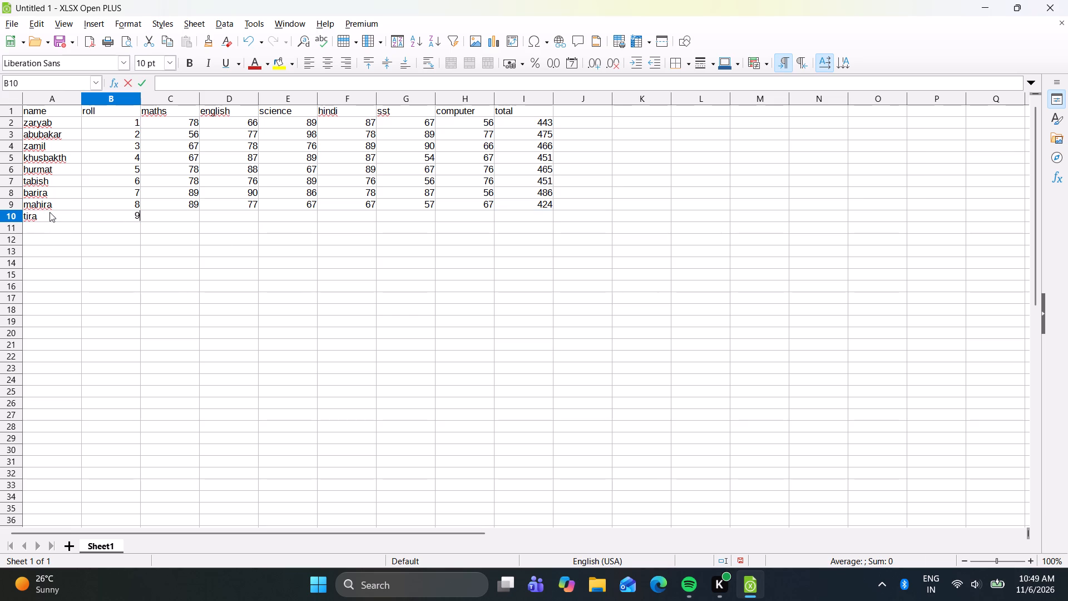
key(Right)
Enter the ninth student's marks in cells C10 to H10: 87, 78, 56, 87, 56 and 78.
text(878)
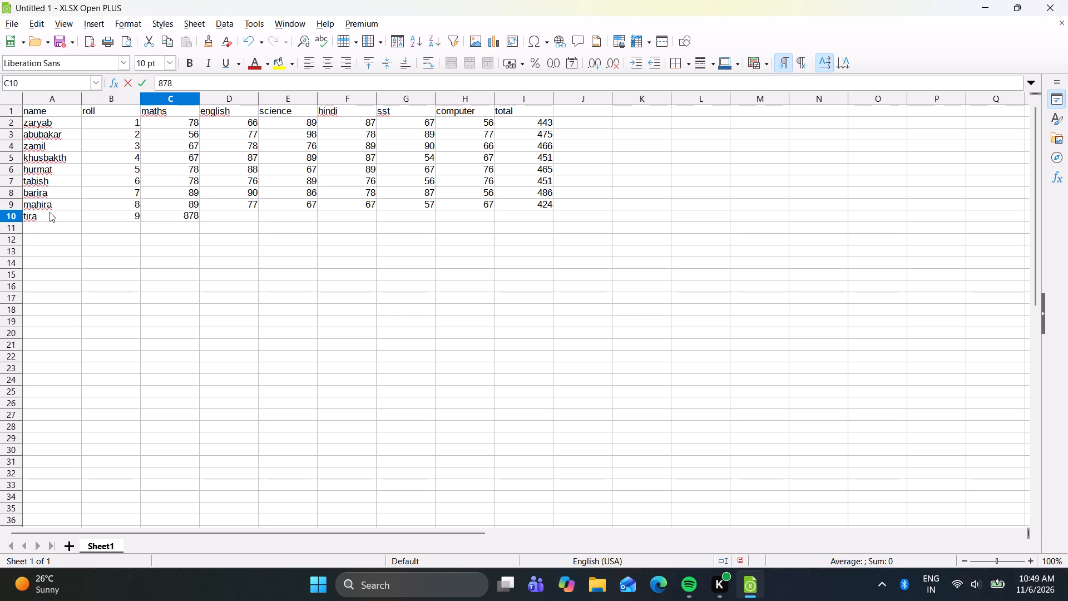
key(BackSpace)
key(Right)
text(78)
key(Right)
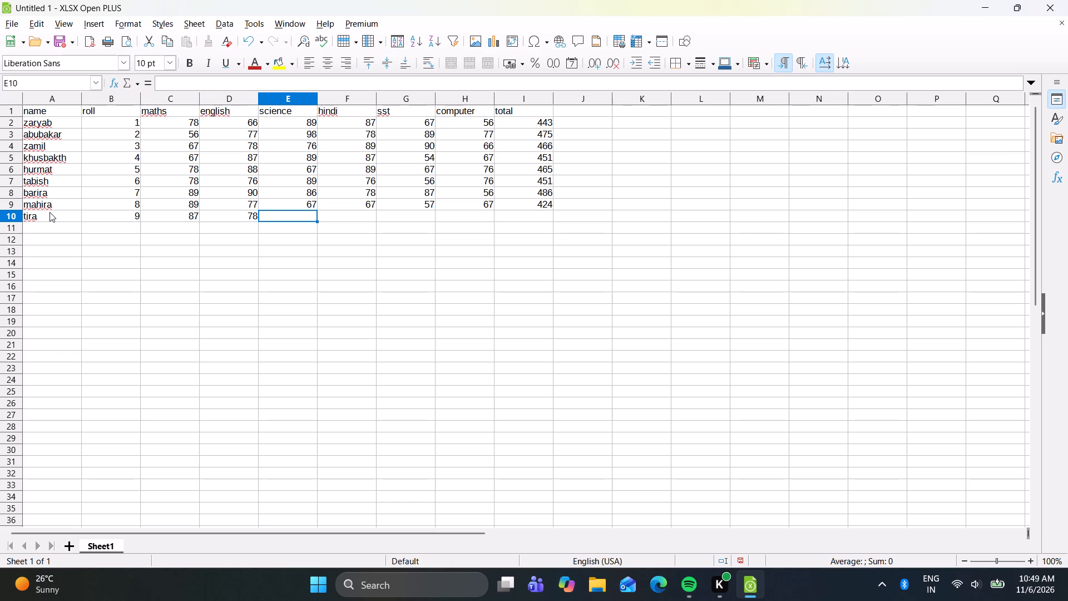
text(56)
key(Right)
text(87)
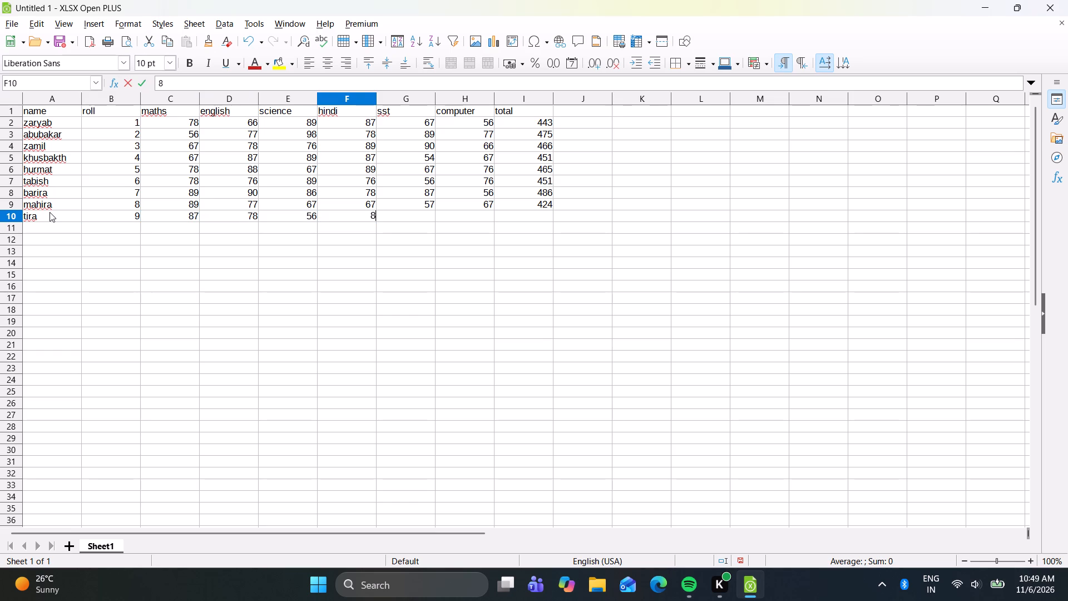
key(Right)
text(56)
key(Right)
text(78)
key(Right)
Calculate the ninth student's total in cell I10 with the formula =sum(c10:h10).
text(=sum(c)
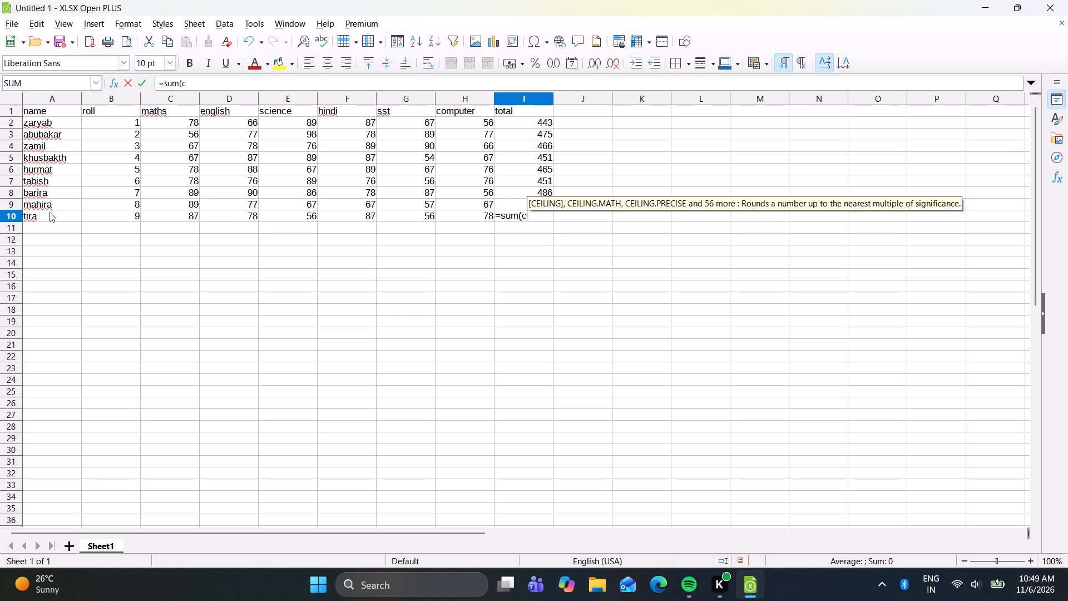
text(10")
text(h10))
key(BackSpace)
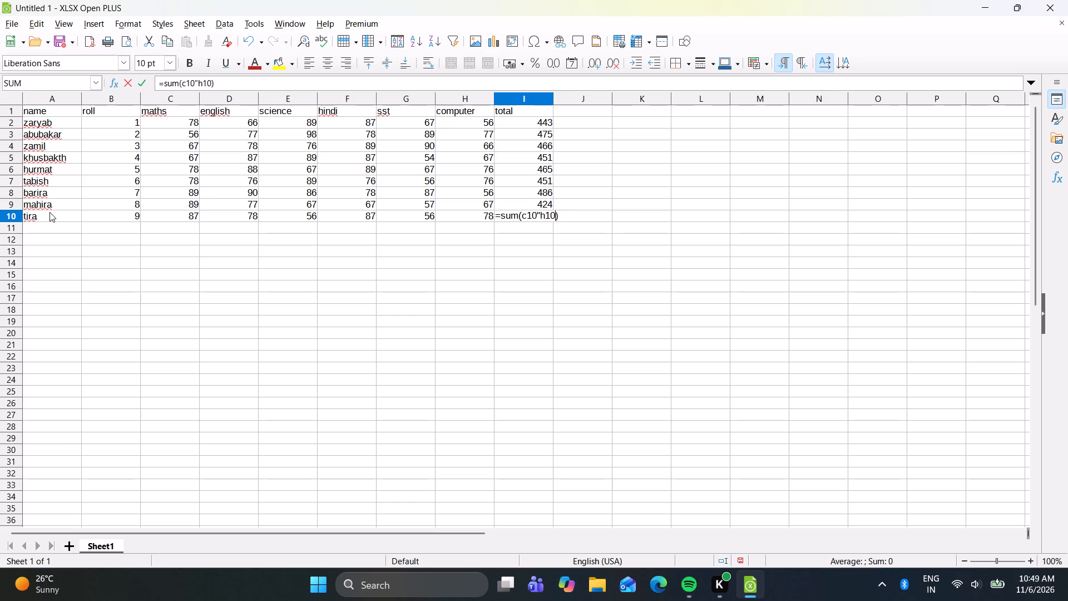
key(BackSpace)
key(BackSpace)
key(BackSpace)
key(BackSpace)
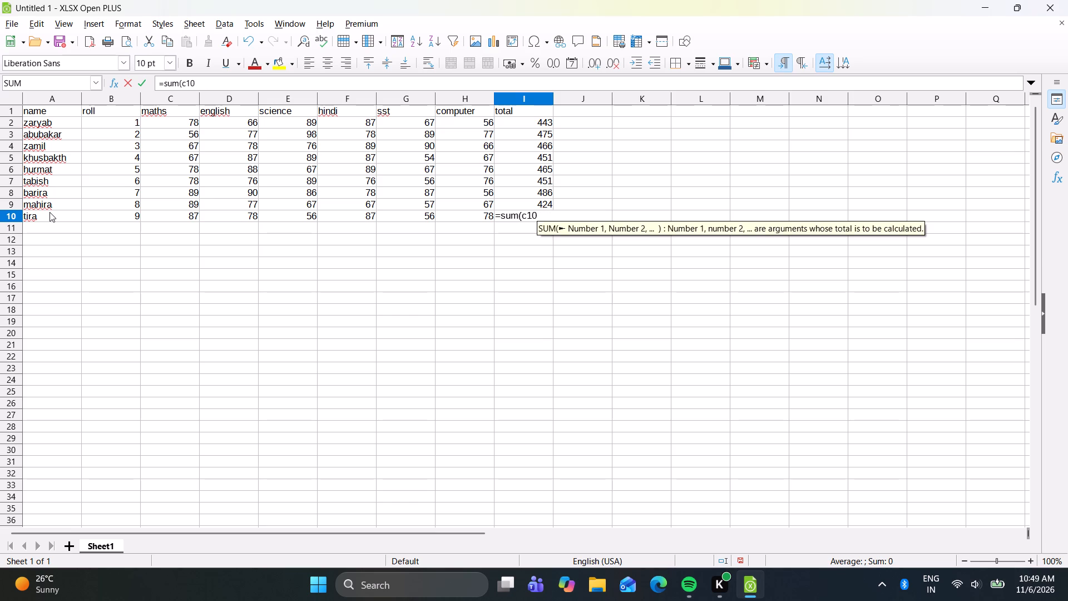
key(shift+colon)
text(h10))
key(Return)
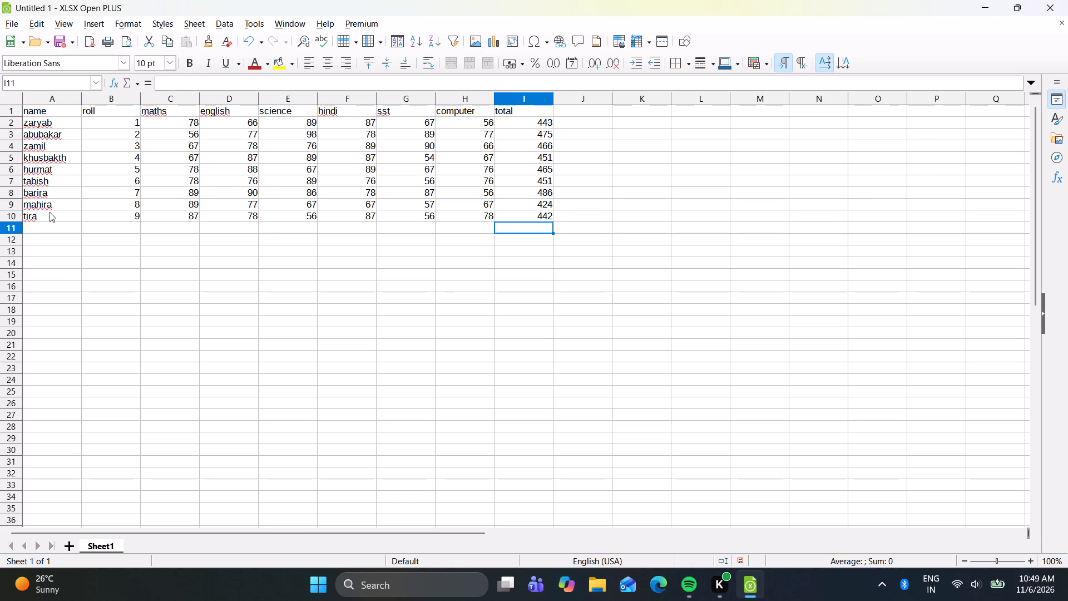
Start the tenth student record in row 11 with the name meeru and roll number 10.
click(50, 231)
text(meeru)
key(Right)
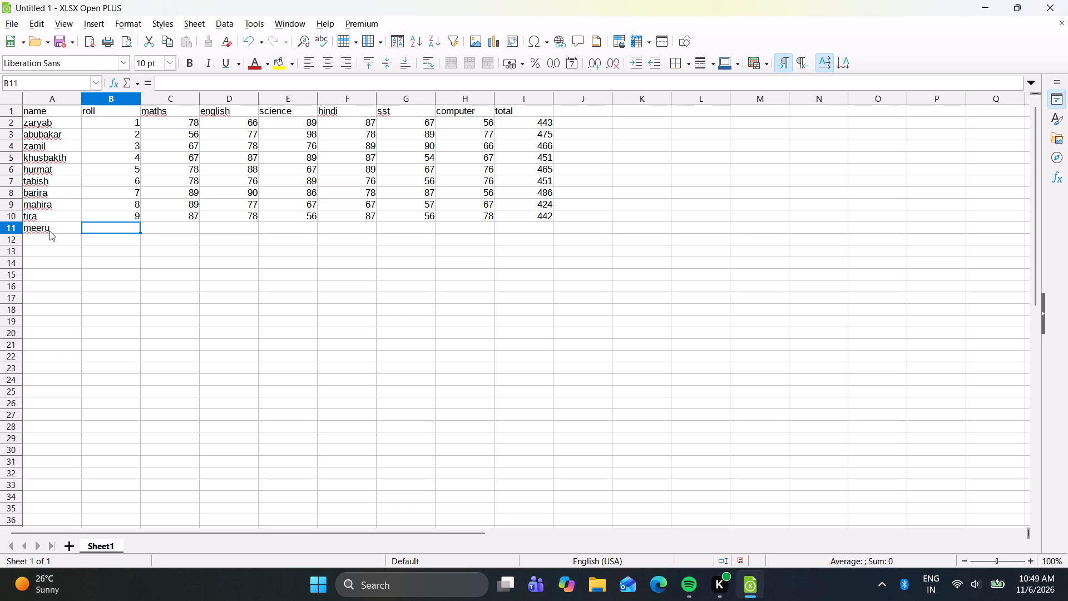
text(10)
key(Right)
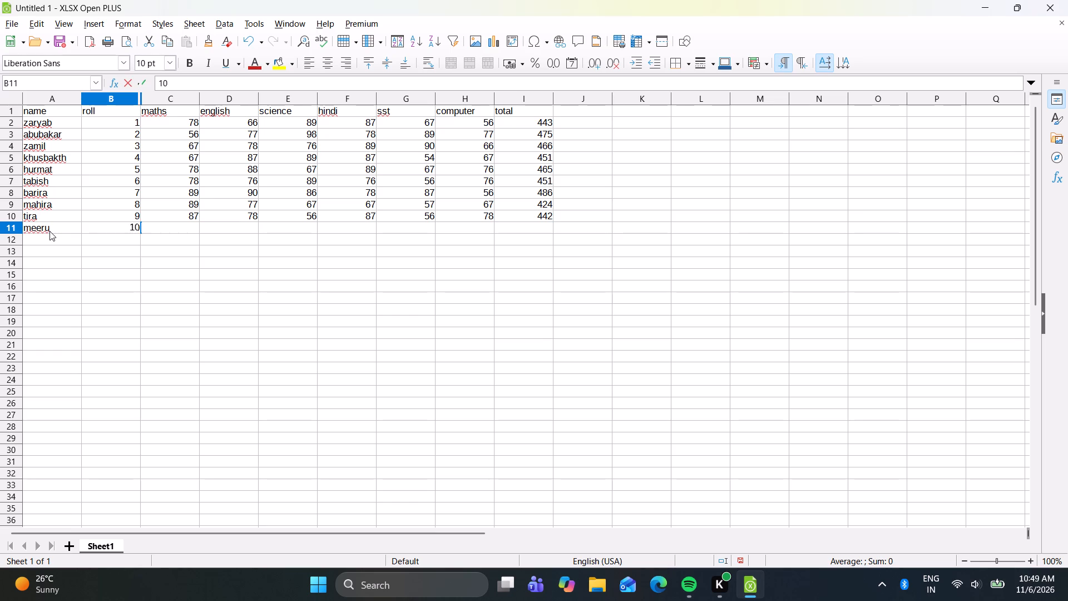
Enter the tenth student's marks in cells C11 to H11: 89, 78, 76, 67, 78 and 78.
text(89)
key(Right)
text(78)
key(Right)
text(76)
key(Right)
key(6)
key(Right)
key(7)
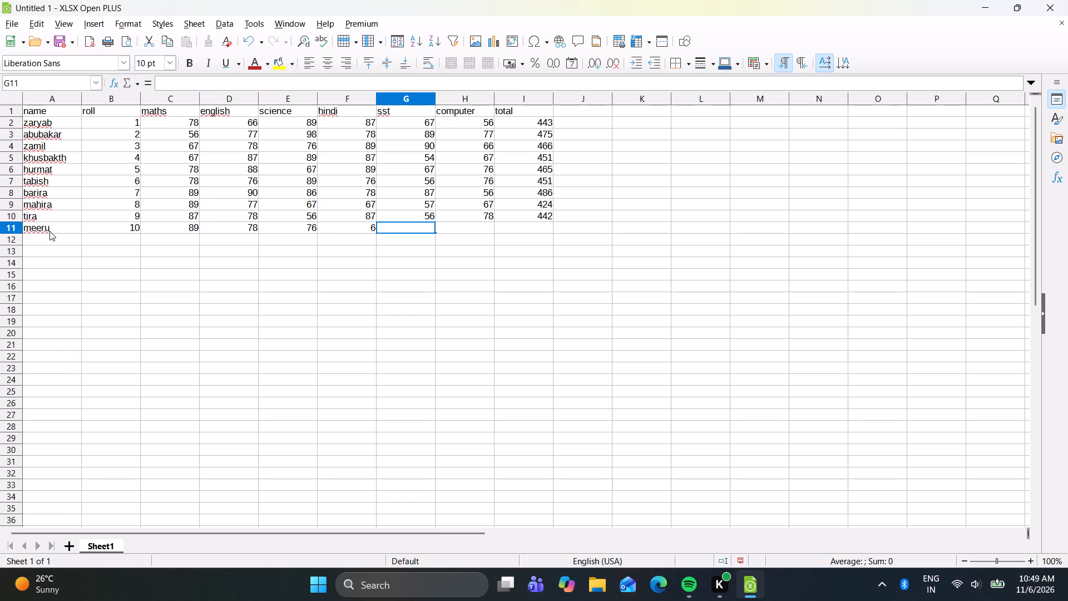
key(Left)
text(67)
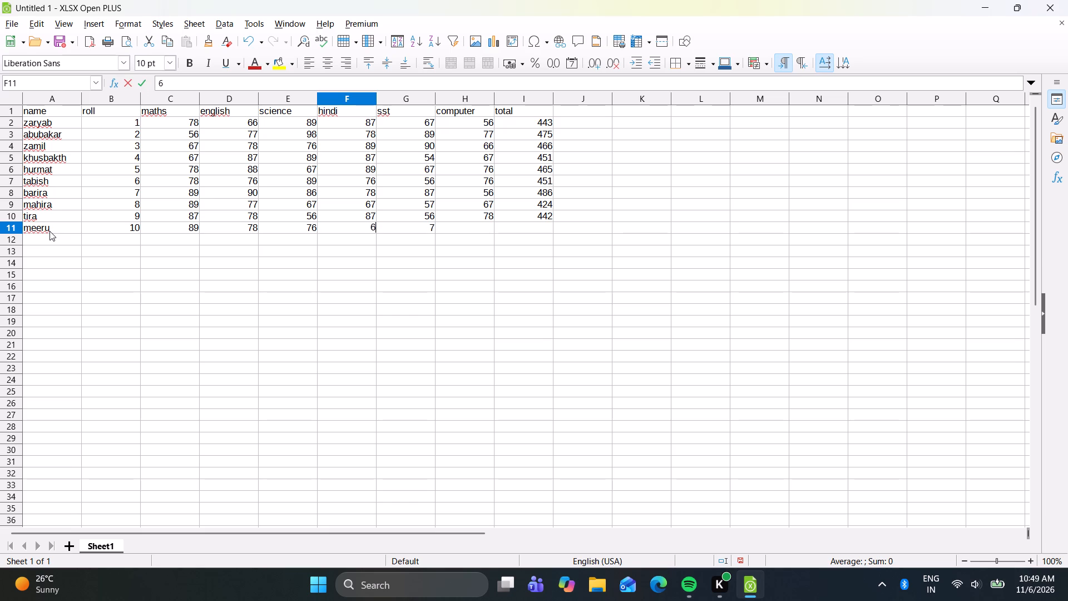
key(Right)
text(78)
key(Right)
text(78)
key(Right)
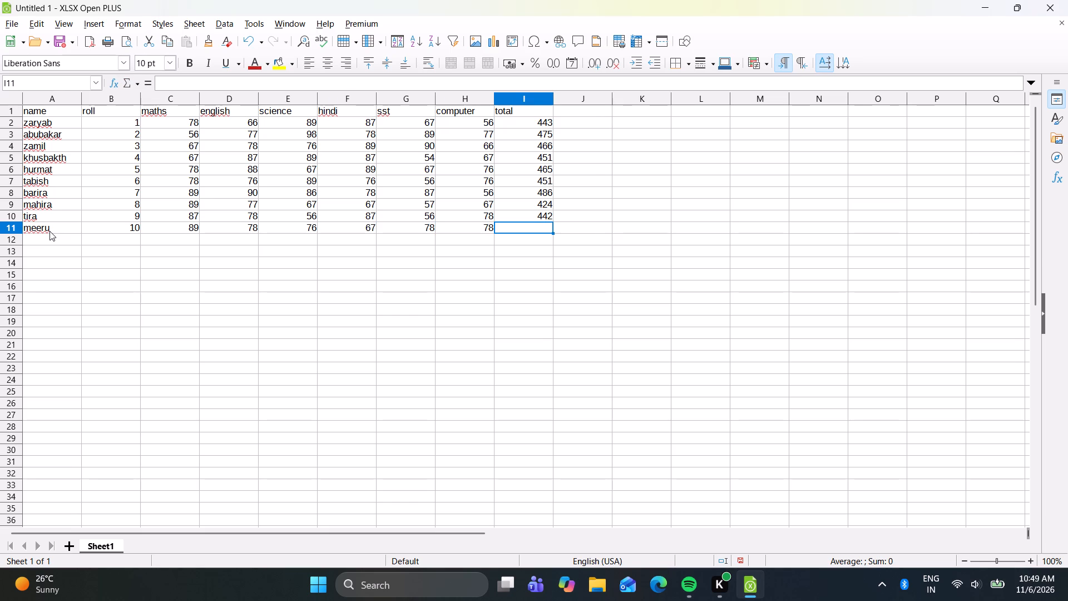
Calculate the tenth student's total in cell I11 with the formula =sum(c11:h11).
text(=sum(c)
text(11)
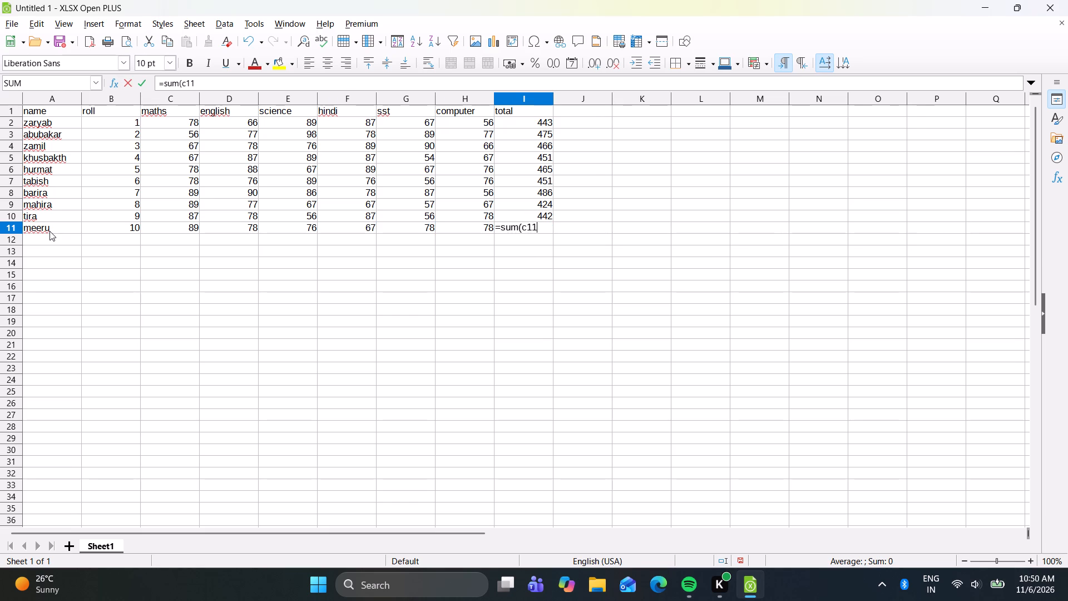
text(:h11)
key(shift+parenright)
key(Return)
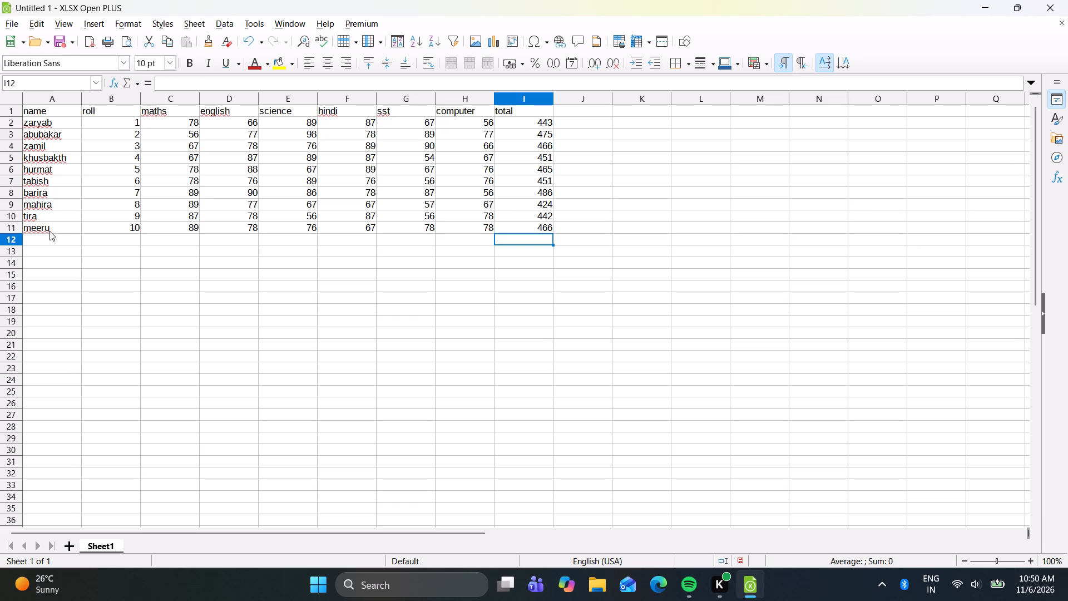
Start the eleventh student record in row 12 with the name sabaa and roll number 11.
click(48, 235)
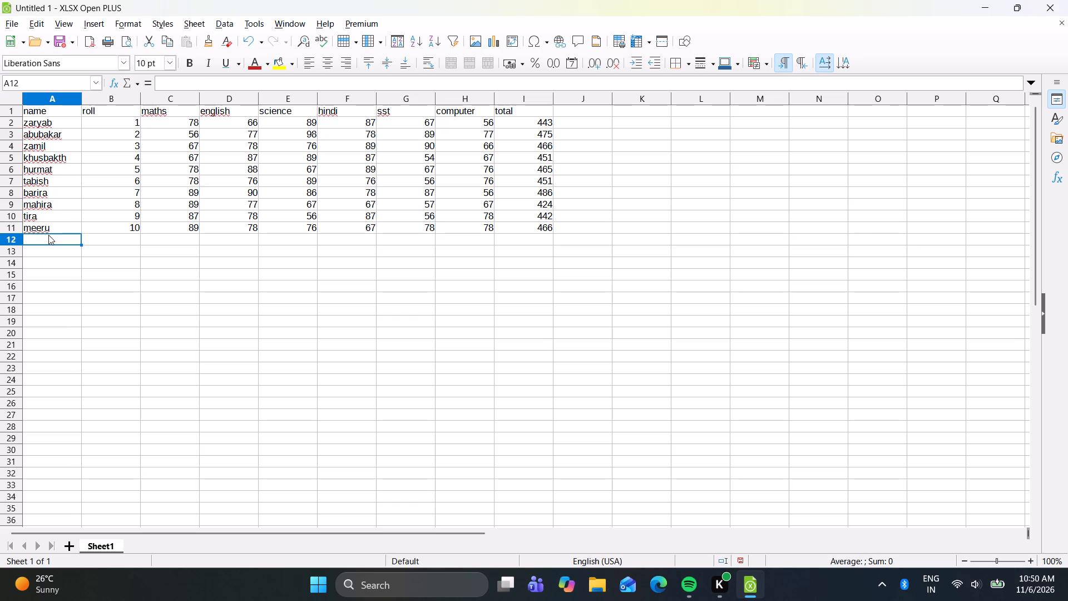
text(sab)
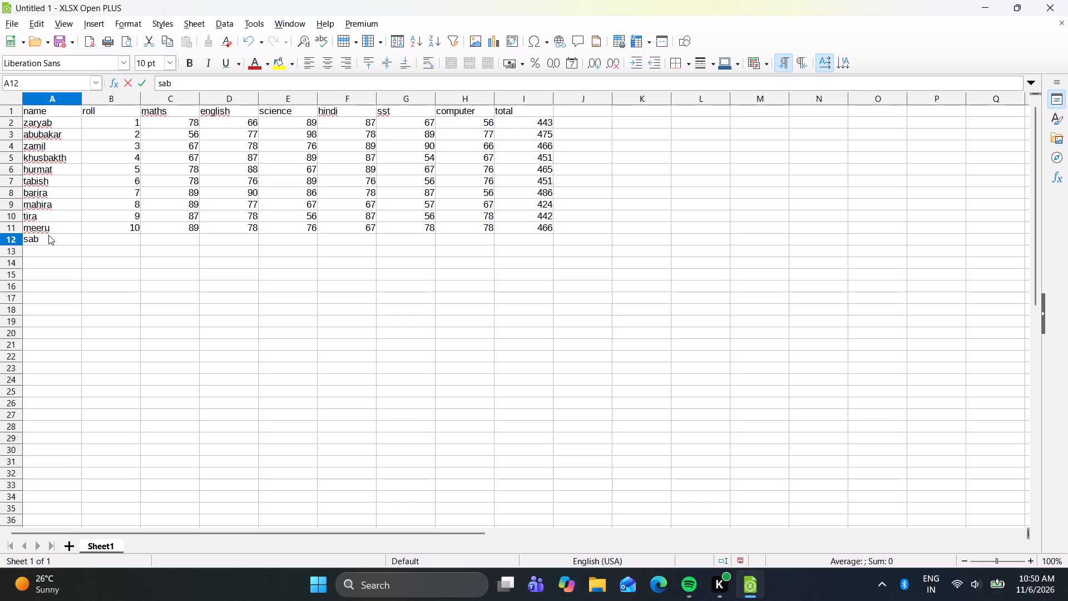
text(aa)
key(Right)
text(11)
key(Right)
Enter the eleventh student's maths, english and science marks in cells C12 to E12: 78, 89 and 67.
text(78)
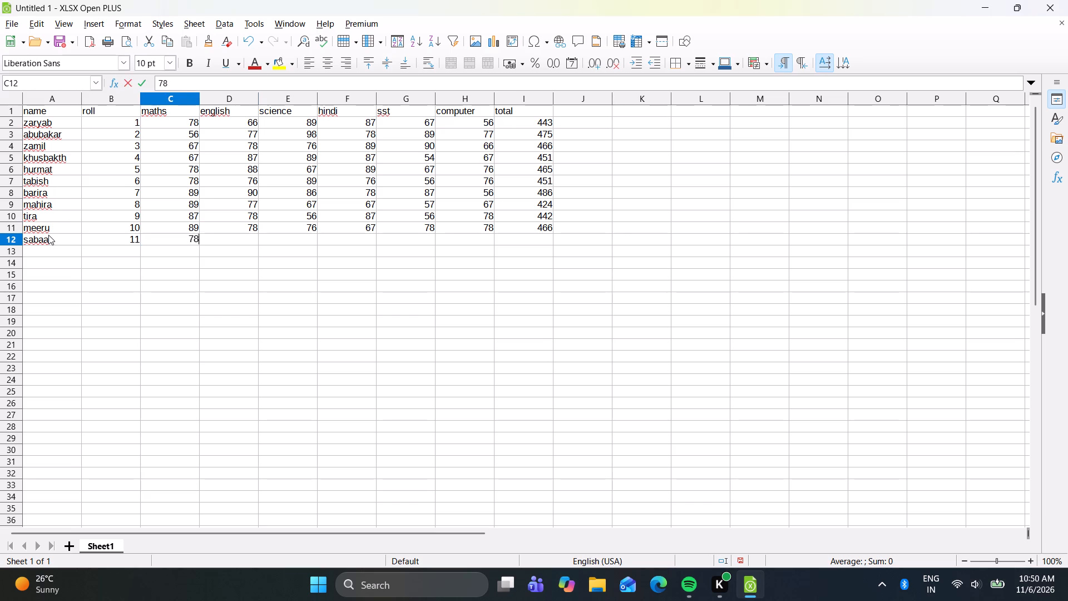
key(Right)
text(89)
key(Right)
text(67)
key(Right)
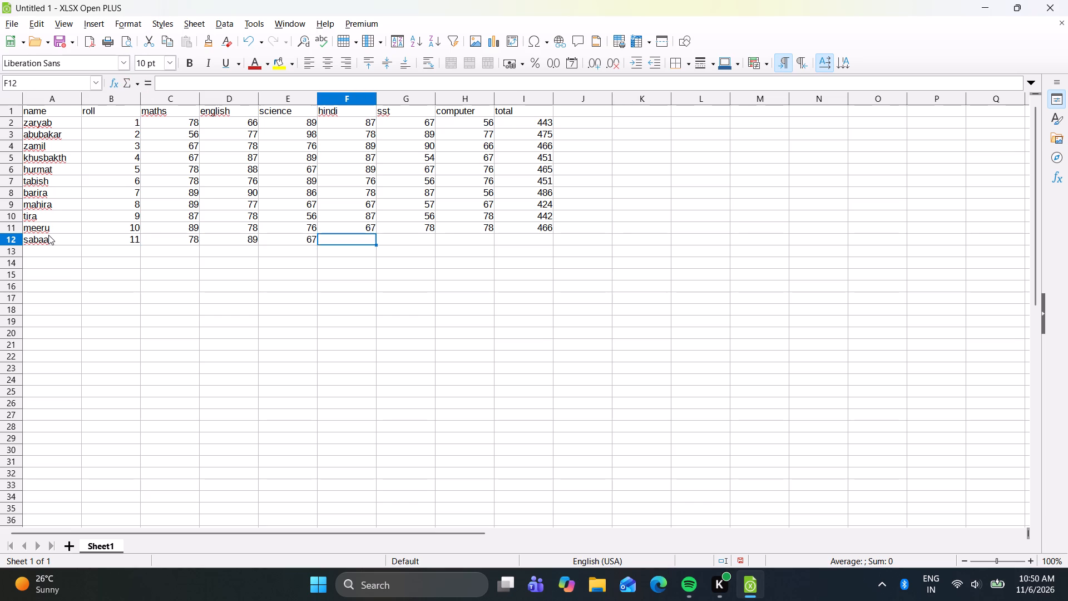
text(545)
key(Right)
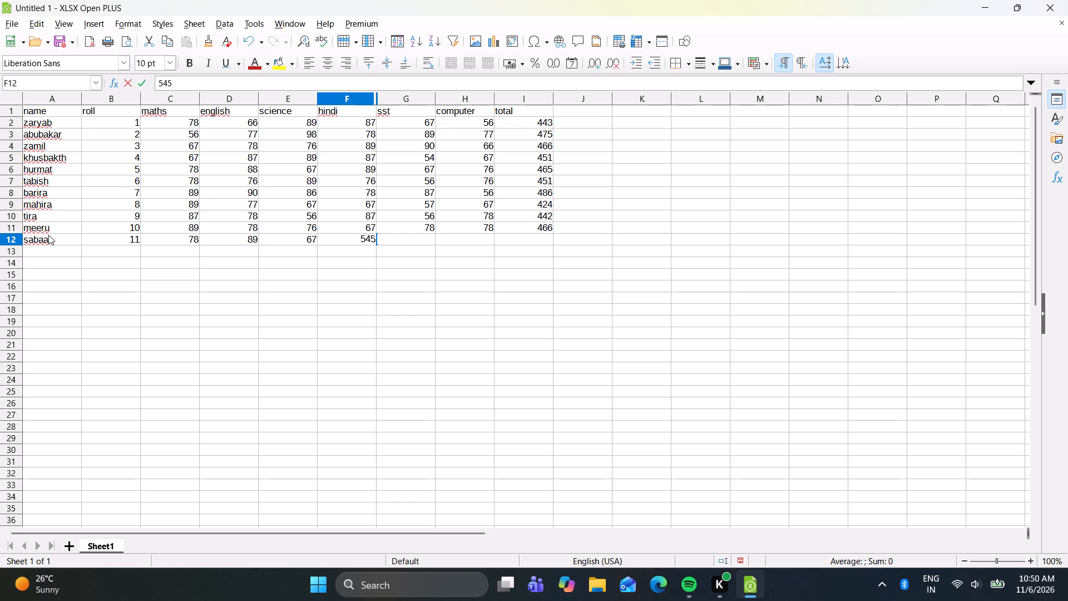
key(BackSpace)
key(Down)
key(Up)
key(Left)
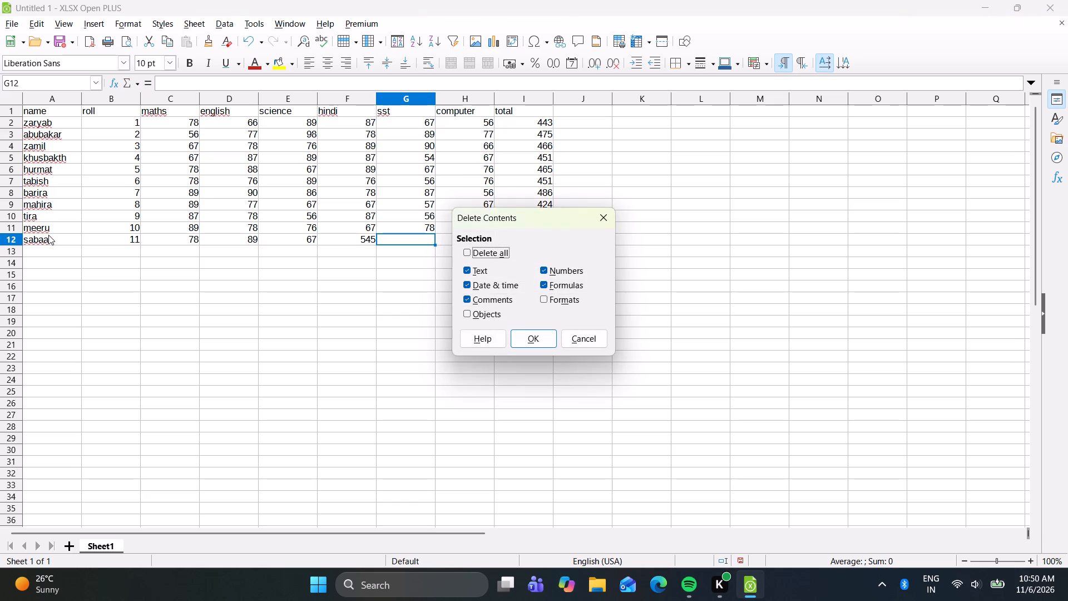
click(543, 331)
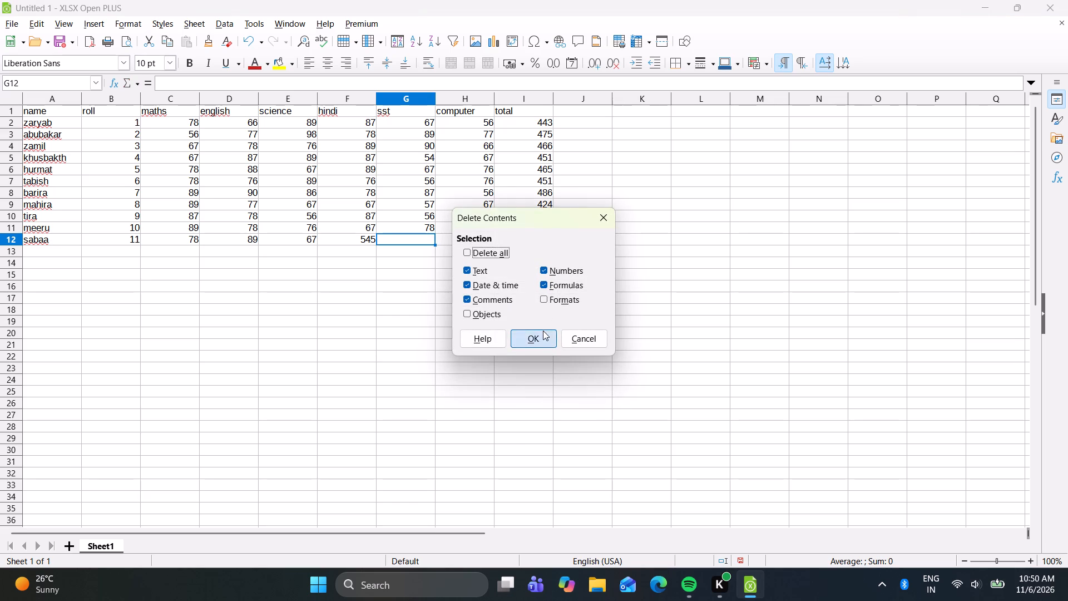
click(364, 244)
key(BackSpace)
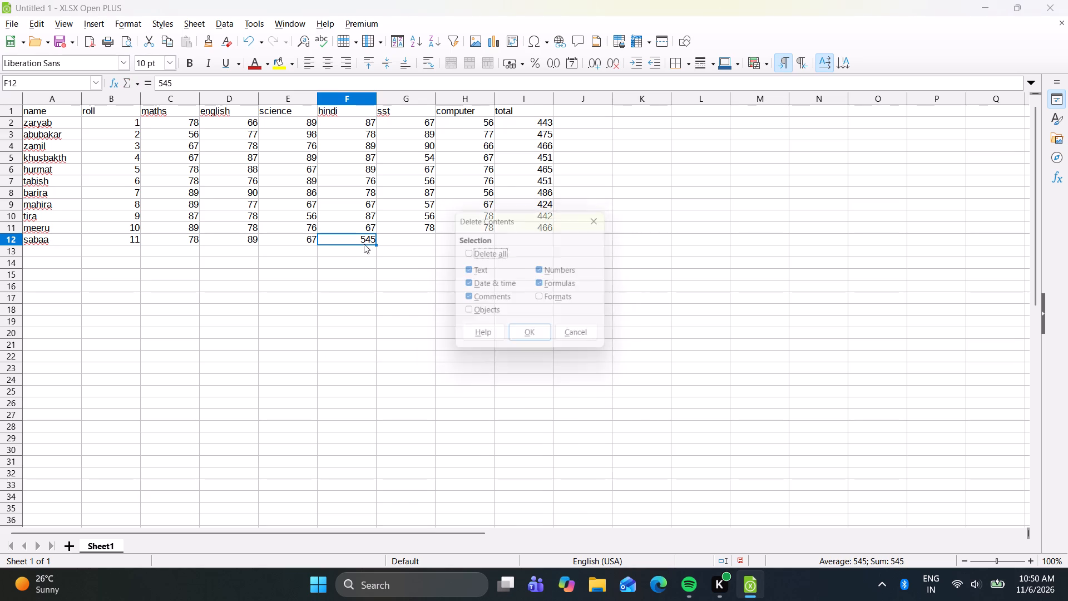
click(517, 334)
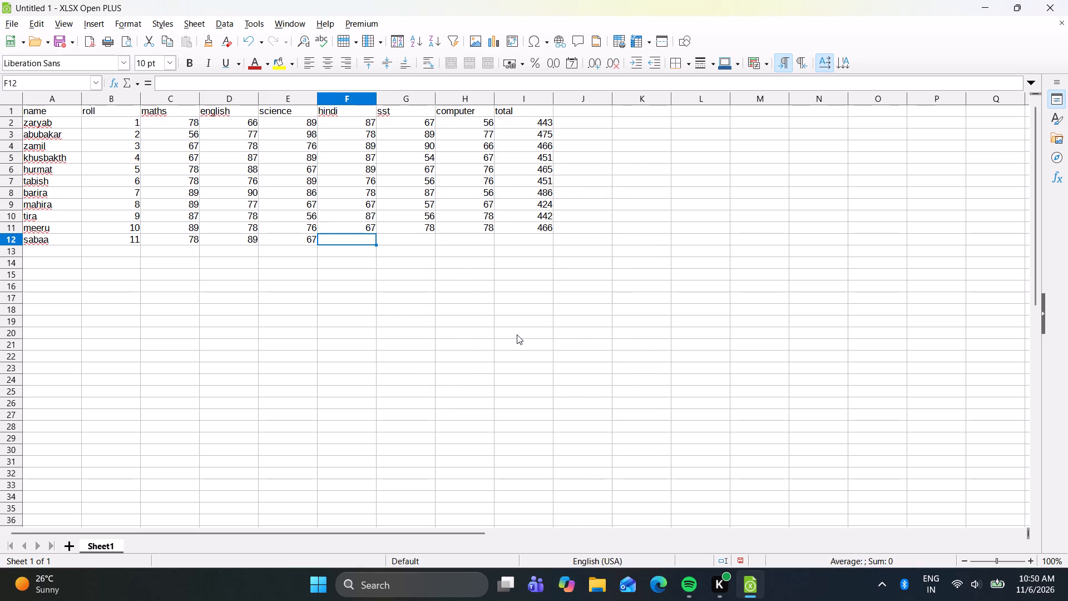
Enter the eleventh student's hindi, sst and computer marks in cells F12 to H12: 67, 89 and 66.
text(67)
key(Right)
text(89)
key(Right)
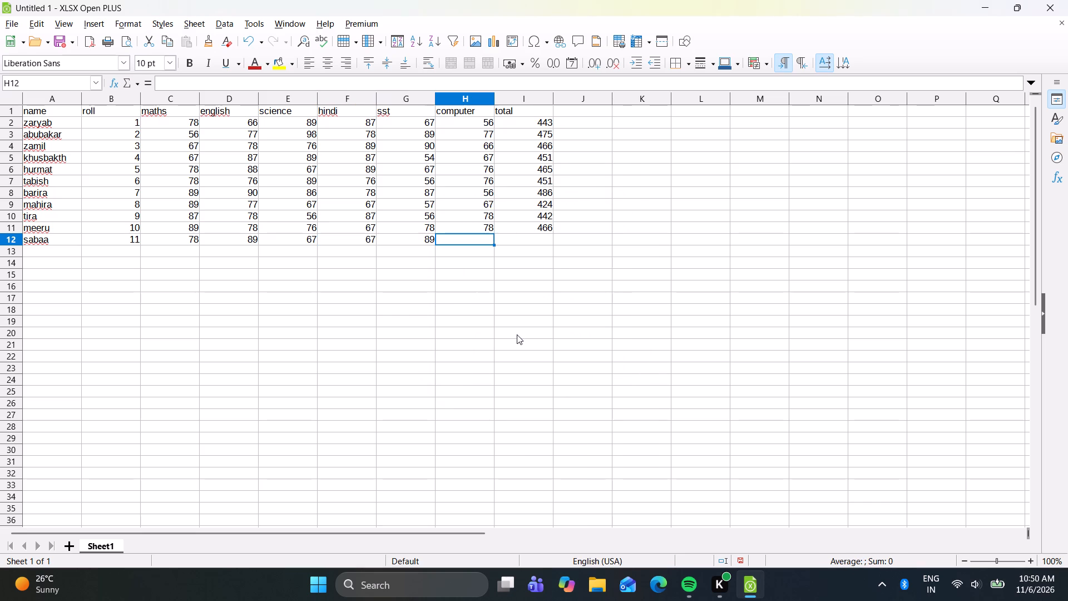
text(66)
key(Right)
Calculate the eleventh student's total in cell I12 with the formula =sum(c12:h12).
text(=sum)
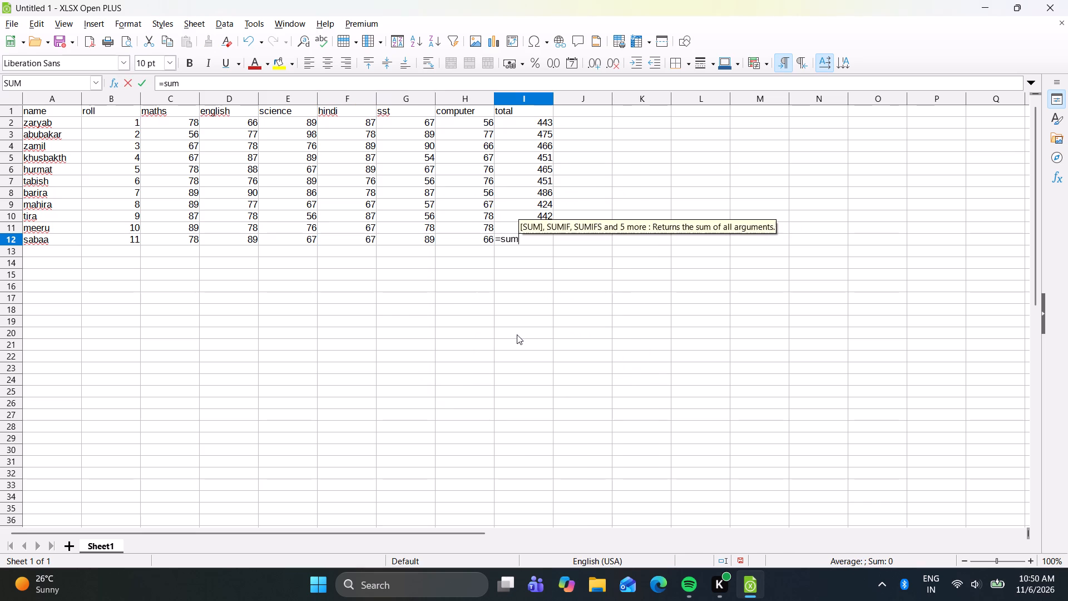
text((c12)
text(:h12))
key(Return)
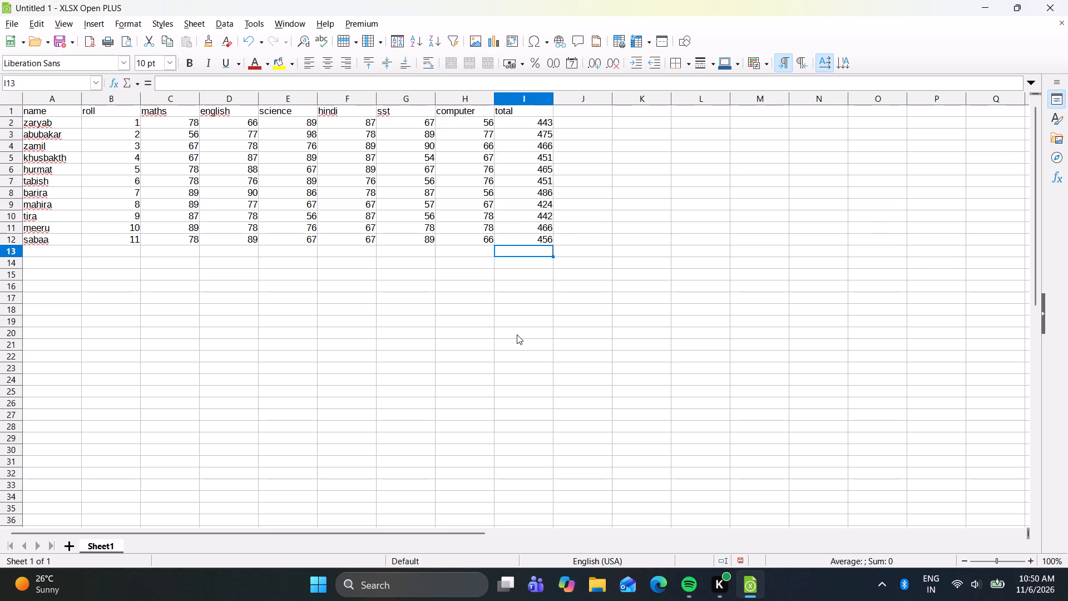
Start the twelfth student record in row 13 with the name alina and roll number 12.
click(56, 258)
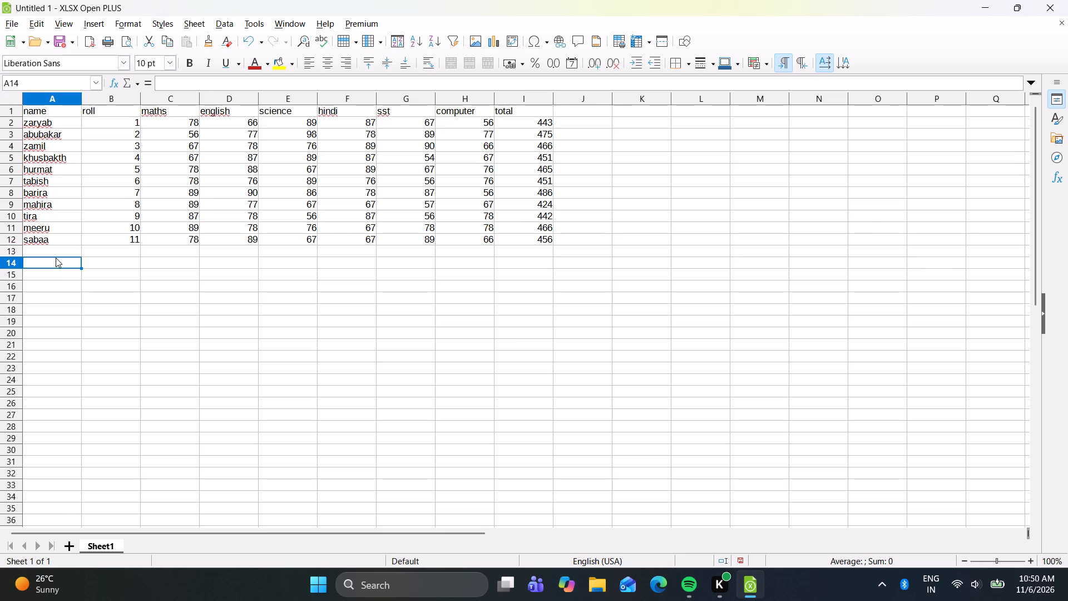
click(56, 253)
key(a)
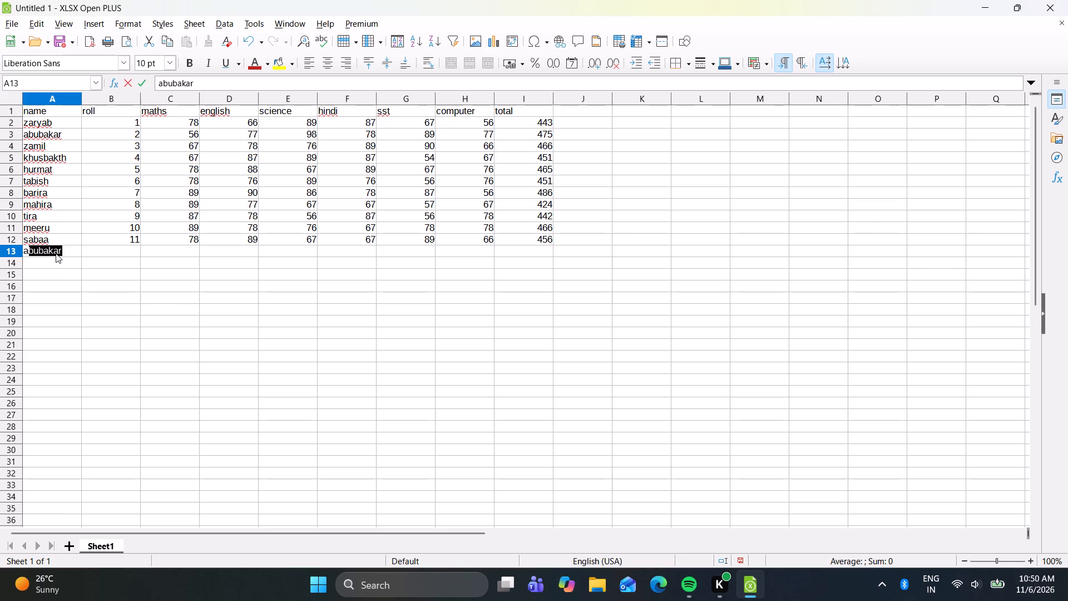
text(lina)
key(Right)
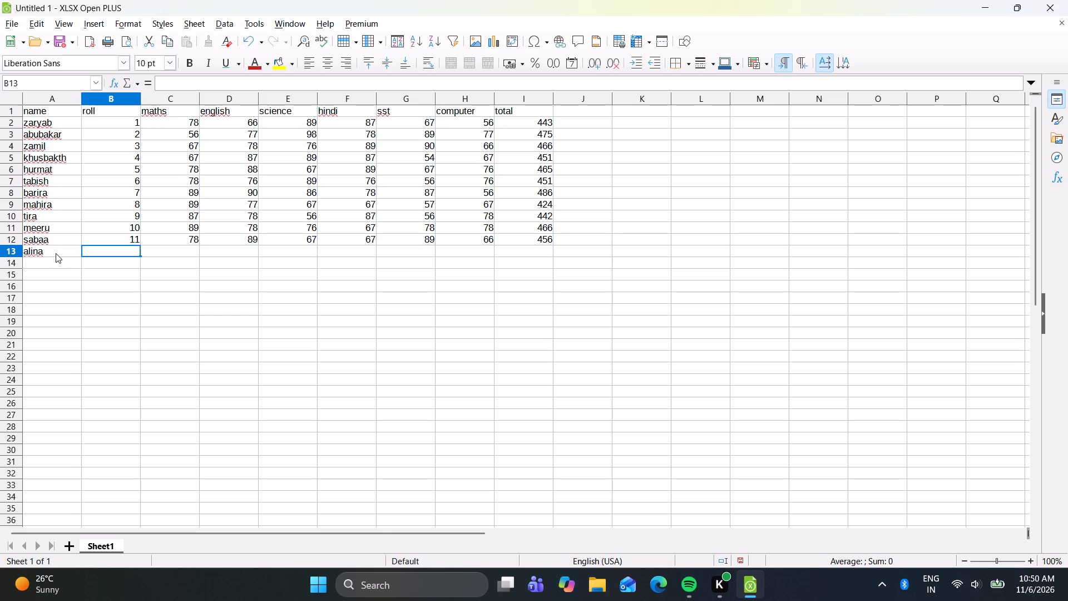
text(12)
key(Right)
Enter the twelfth student's marks in cells C13 to H13: 67, 89, 78, 65, 77 and 56.
text(67)
key(Right)
text(89)
key(Right)
text(78)
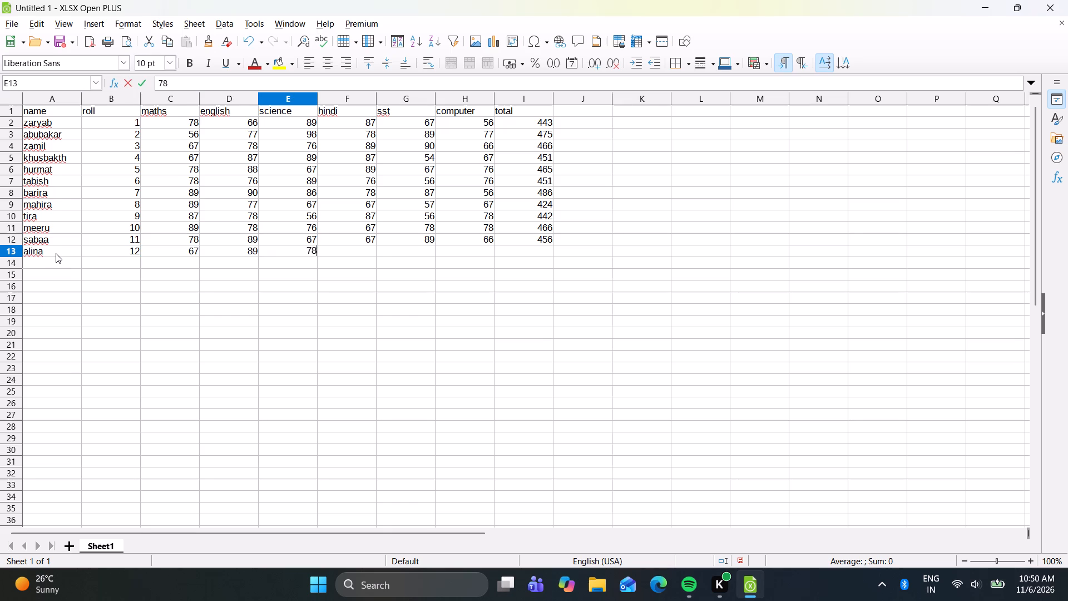
key(Right)
text(65)
key(Right)
text(77)
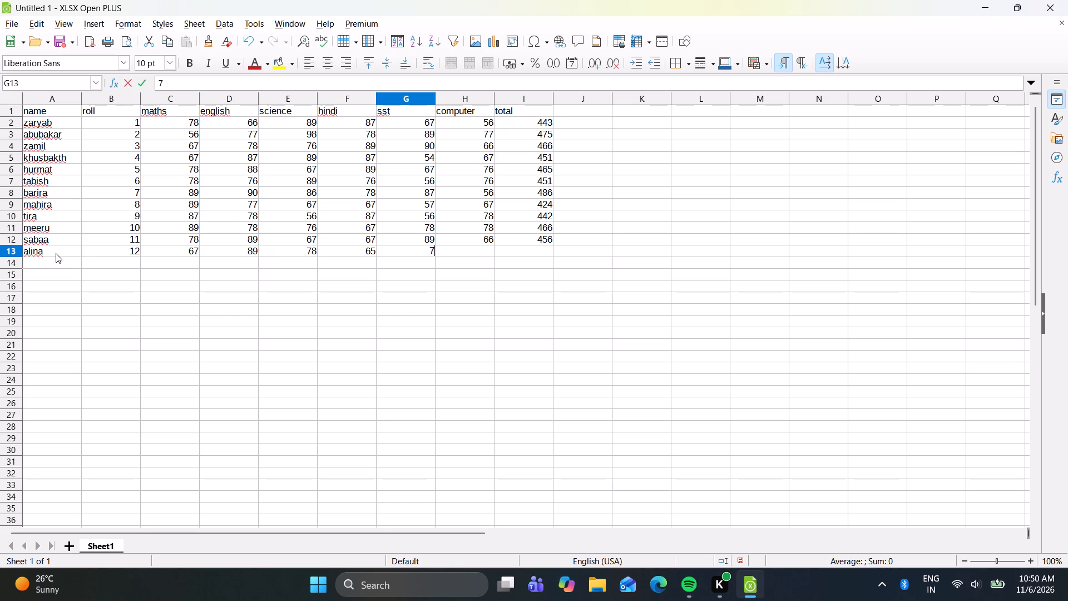
key(Right)
text(56)
key(Right)
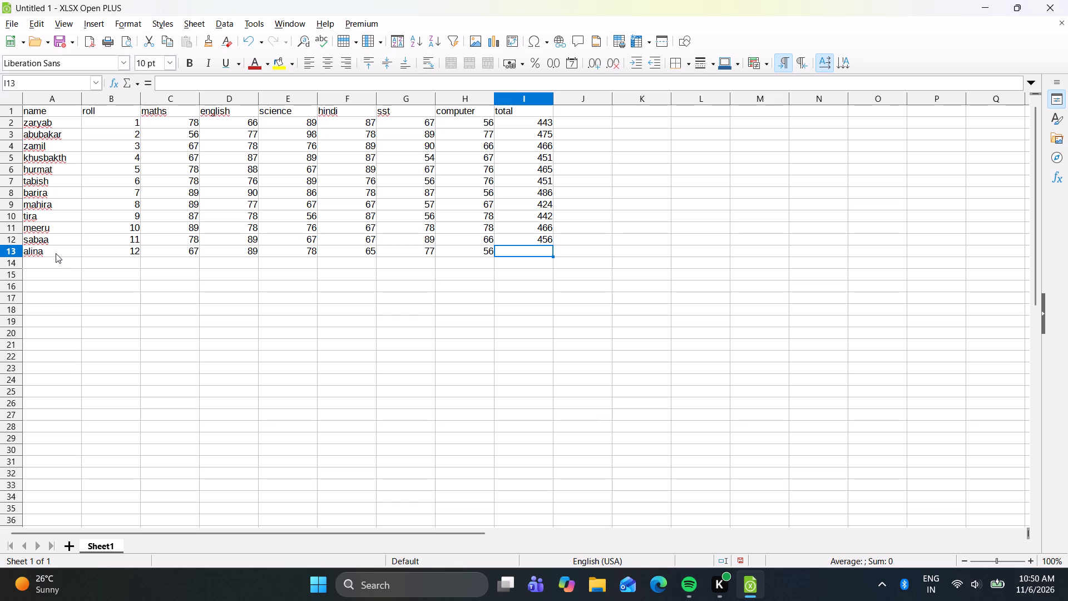
Calculate the twelfth student's total in cell I13 with the formula =sum(c13:h13).
text(=sum(c)
text(13)
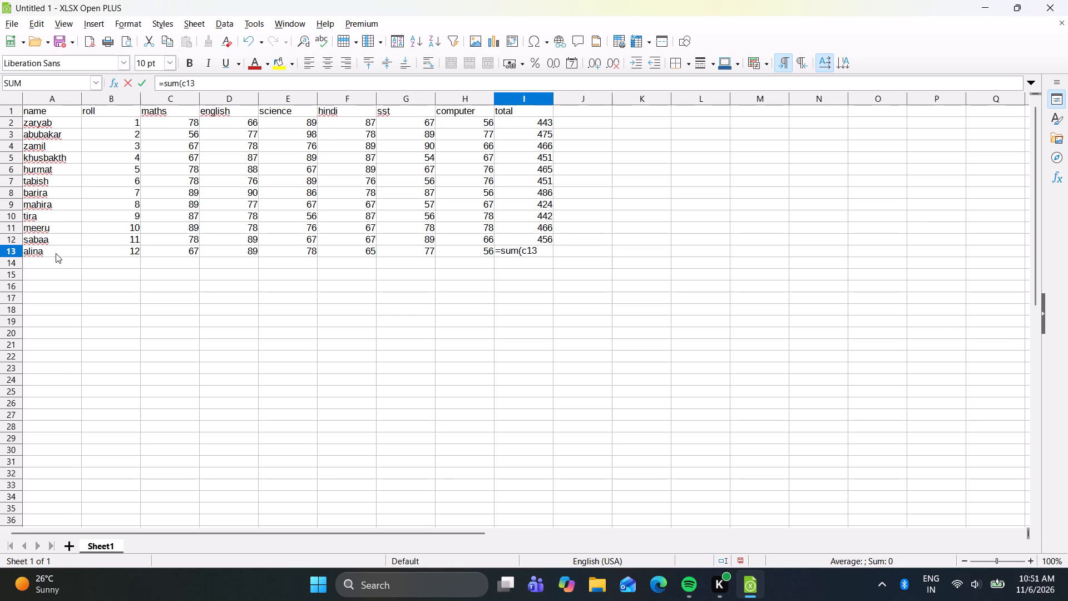
text(:h13)
key(shift+parenright)
key(Return)
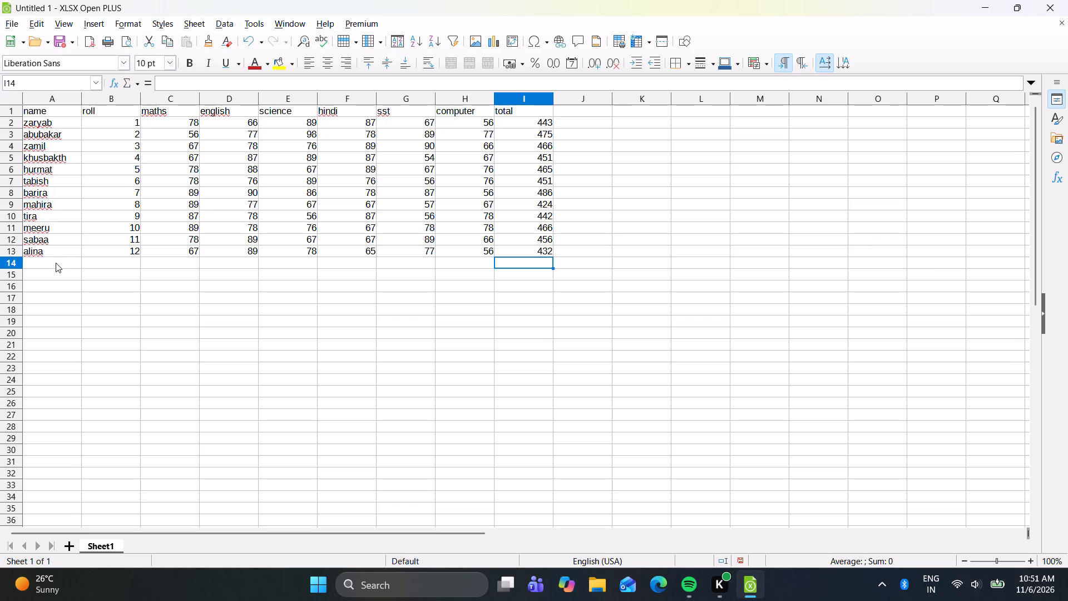
Start the thirteenth student record in row 14 with the name ameera and roll number 13.
click(56, 265)
text(ameera)
key(Right)
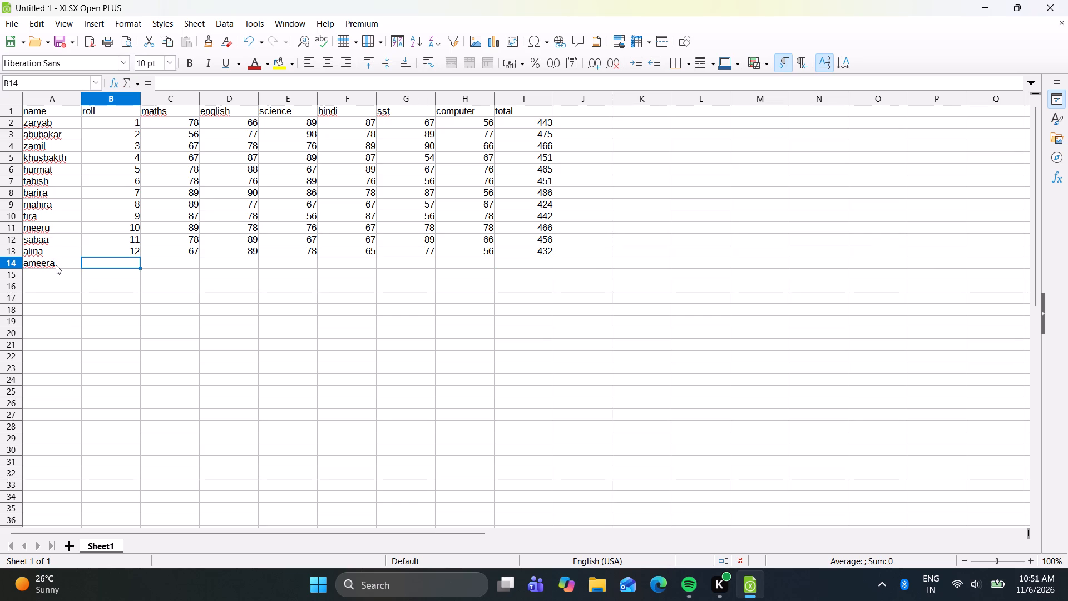
text(13)
key(Right)
Enter the thirteenth student's marks in cells C14 to H14: 45, 77, 76, 65, 78 and 77.
text(456)
key(BackSpace)
key(Right)
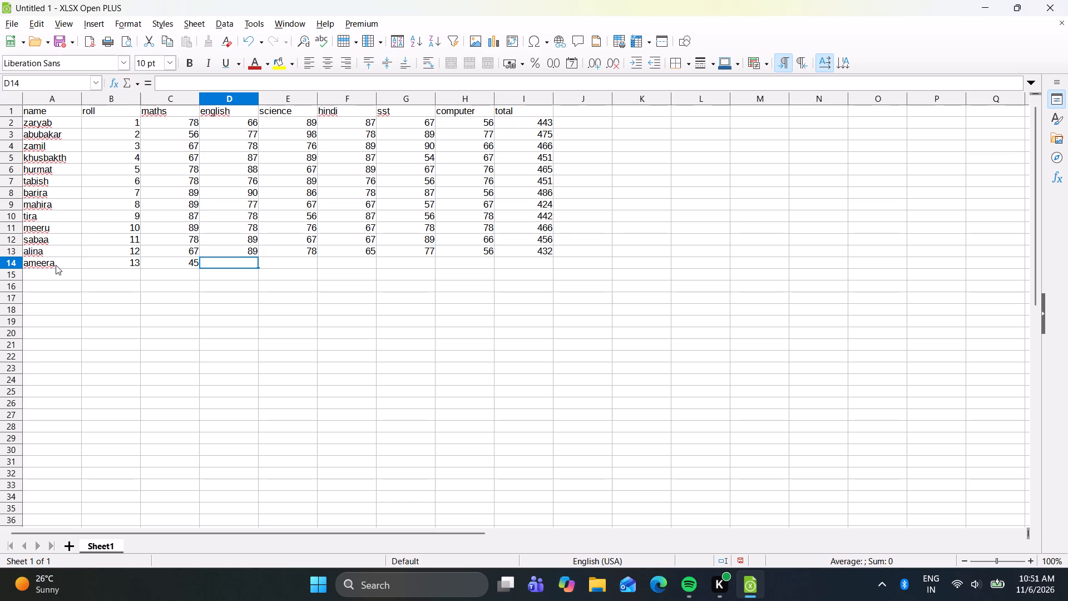
text(77)
key(Right)
text(76)
key(Right)
text(65)
key(Right)
text(78)
key(Right)
text(775)
key(BackSpace)
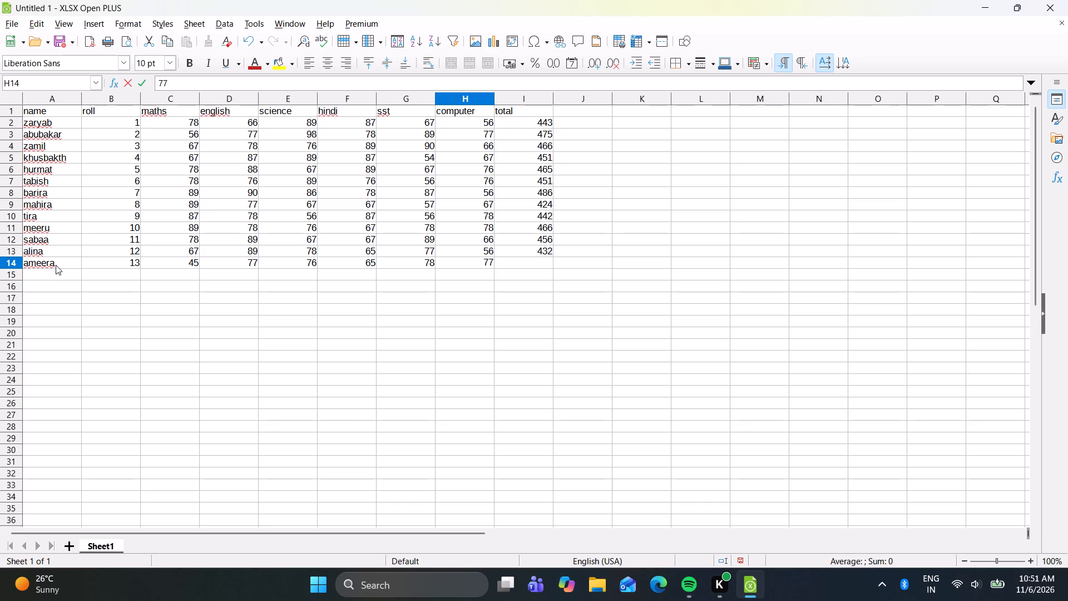
key(Right)
Calculate the thirteenth student's total in cell I14 with the formula =sum(c14:h14).
text(=sum)
text((c)
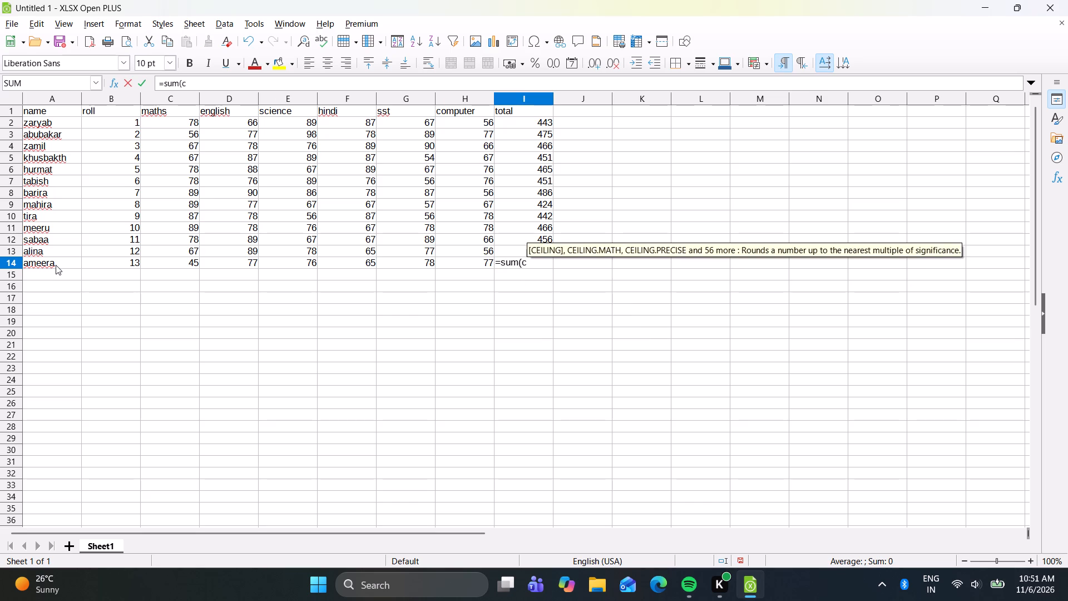
text(14)
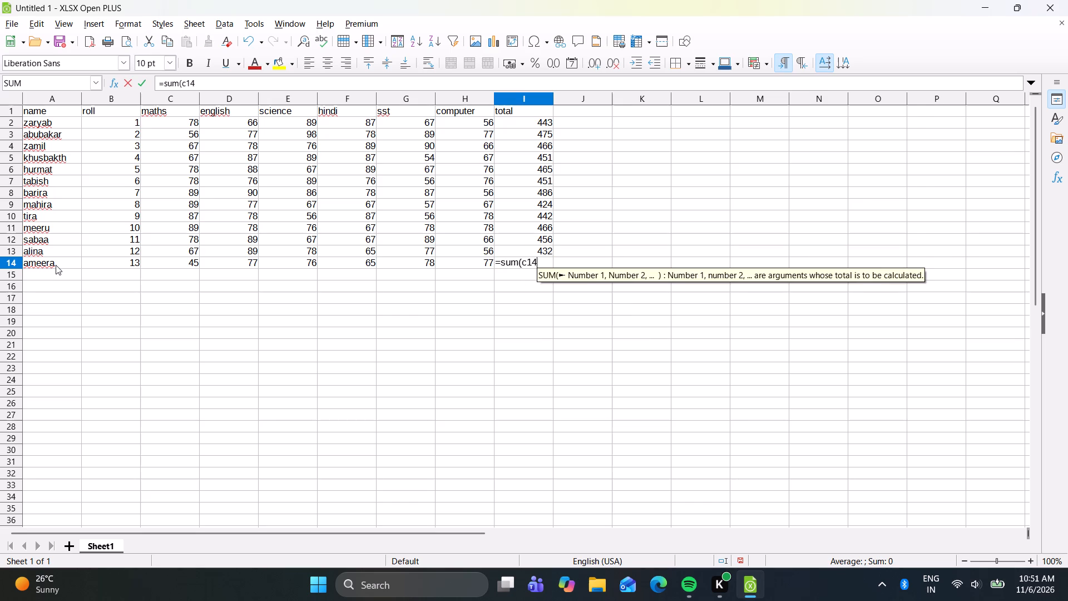
text(:h14)
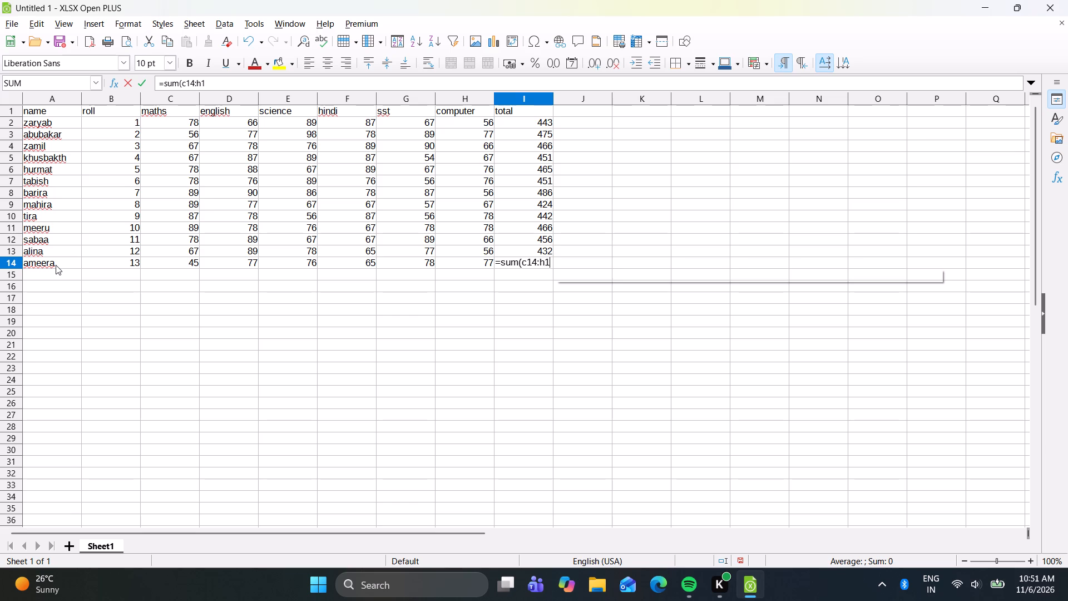
key(shift+parenright)
key(Return)
Start the fourteenth student record in row 15 with the name jameela and roll number 14.
click(56, 273)
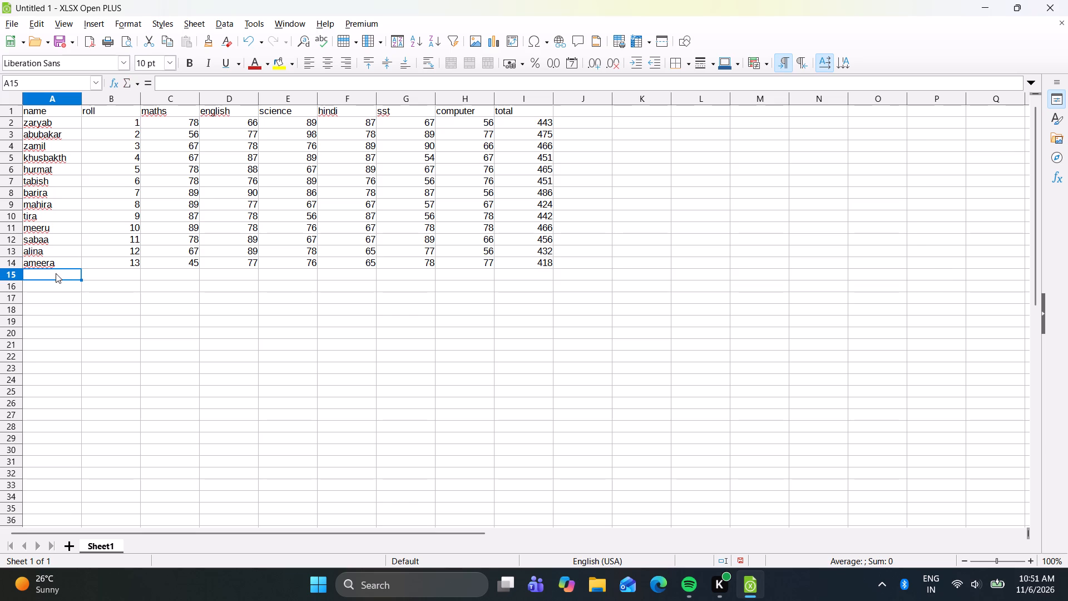
text(jameela)
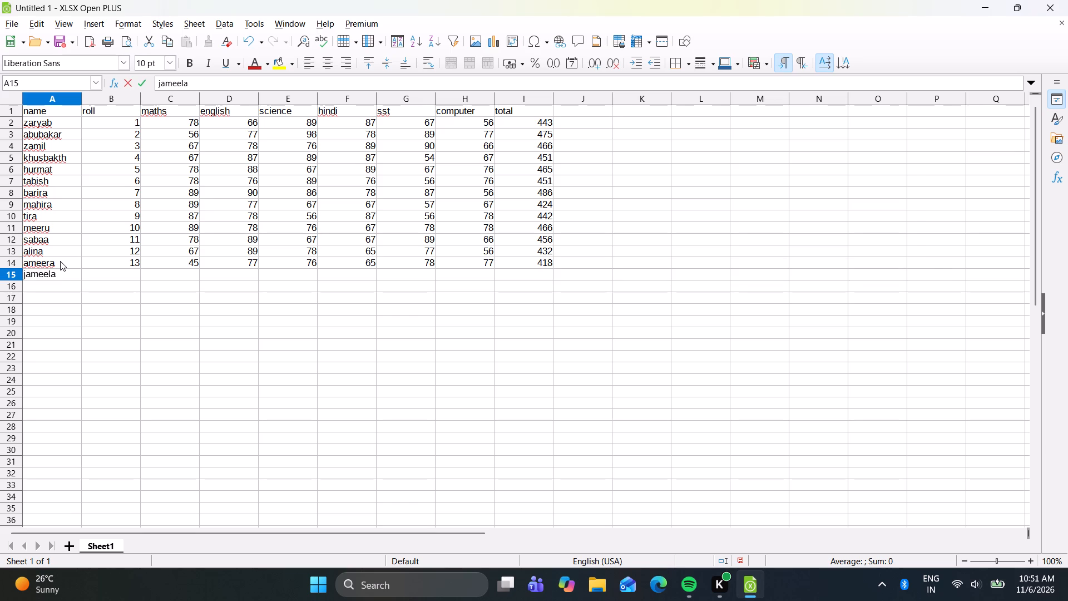
key(Right)
text(14)
key(Right)
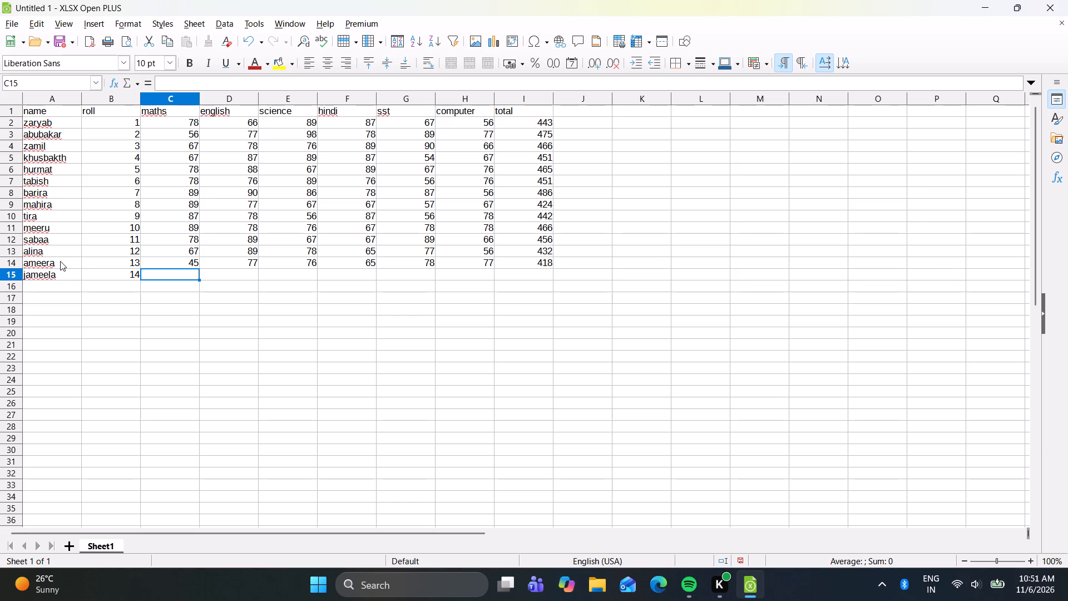
Enter the fourteenth student's marks in cells C15 to H15: 78, 90, 65, 43, 78 and 76.
text(78)
key(Right)
text(90)
key(Right)
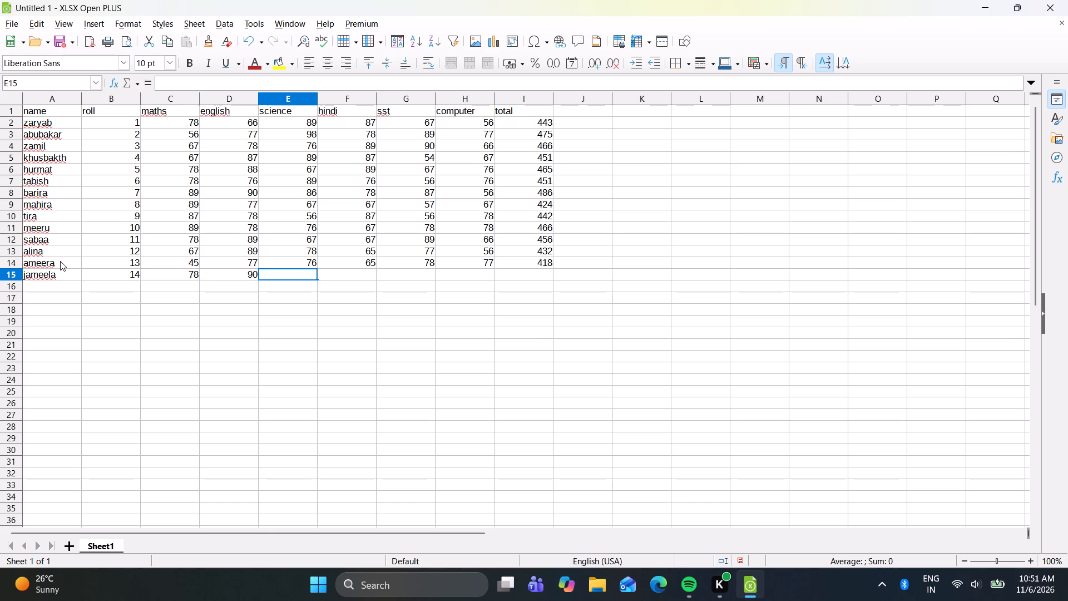
text(65)
key(Right)
text(43)
key(Right)
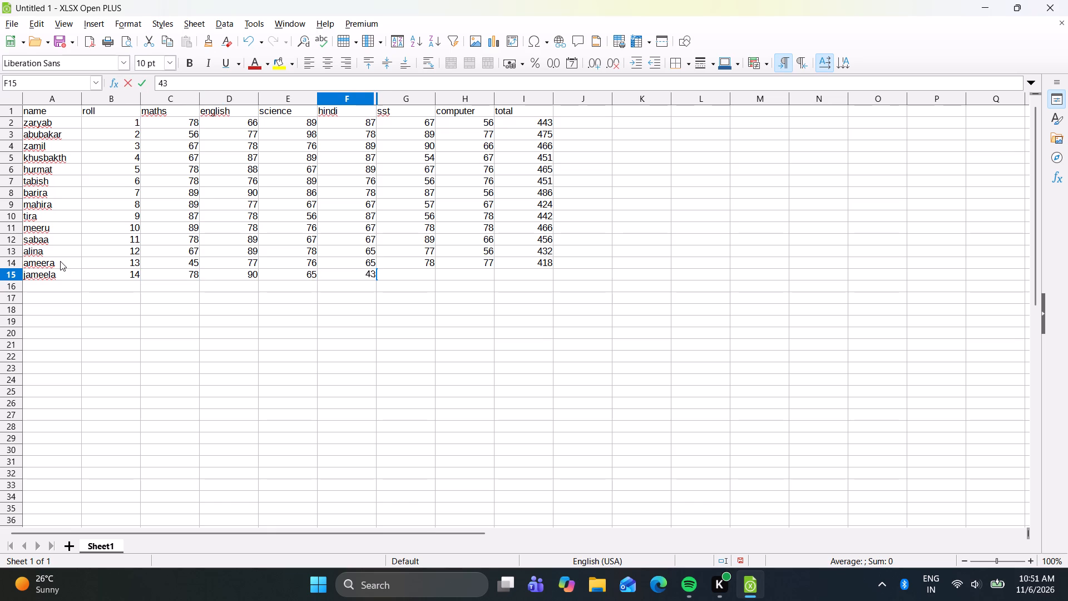
text(78)
key(Right)
text(76)
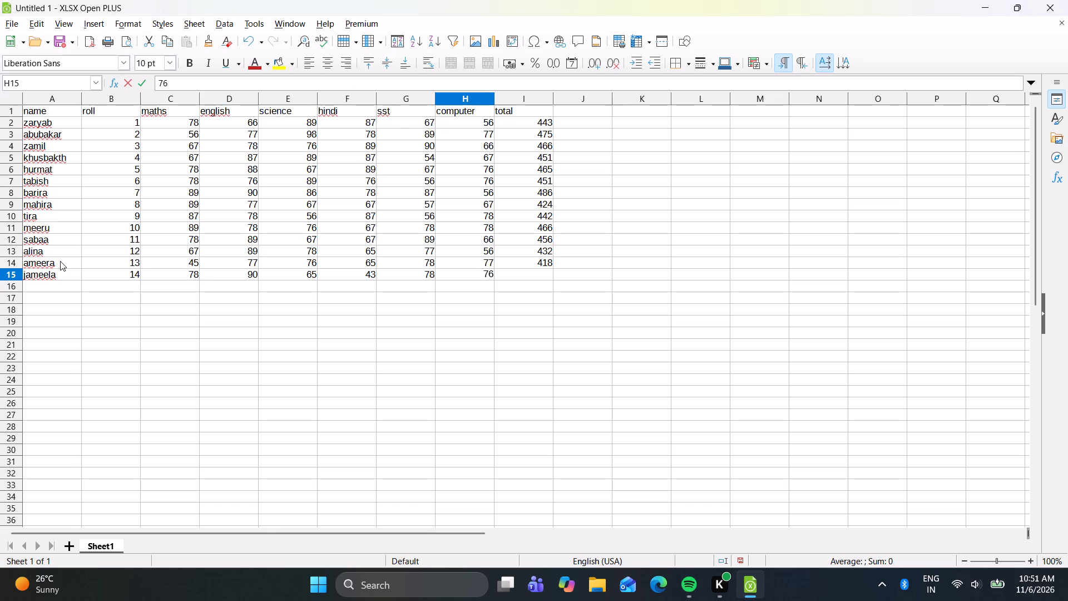
key(Right)
Calculate the fourteenth student's total in cell I15 with the formula =sum(c15:h15).
text(=si)
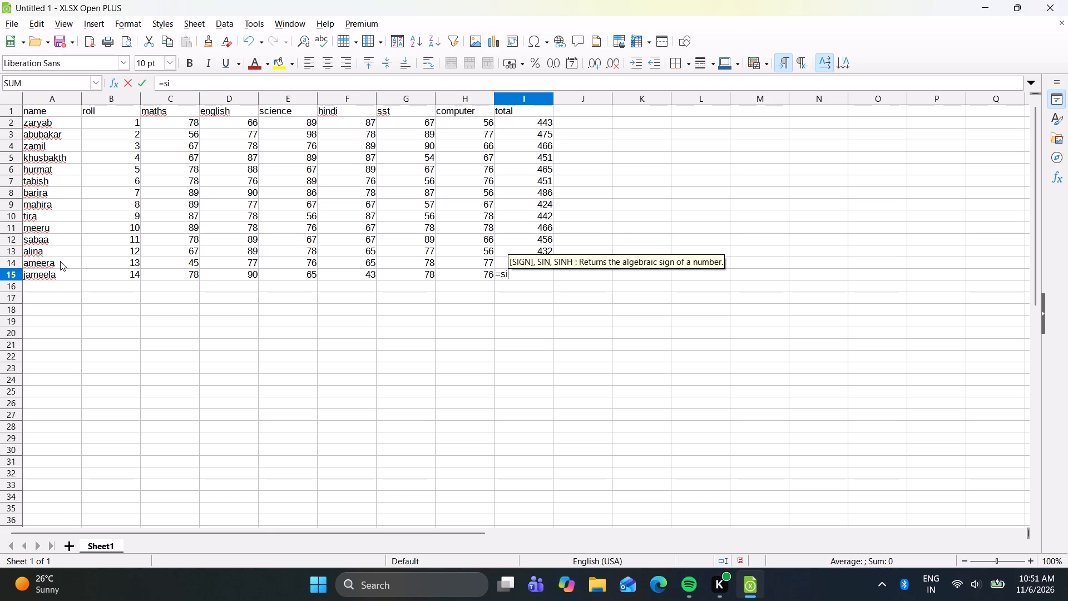
key(BackSpace)
text(um)
key(shift+parenleft)
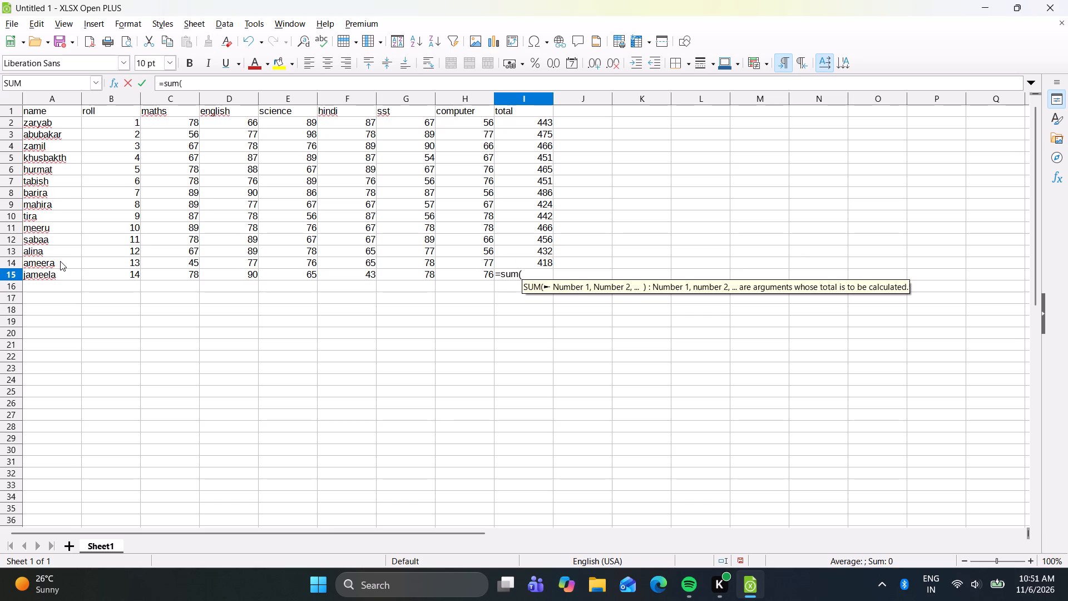
text(c15)
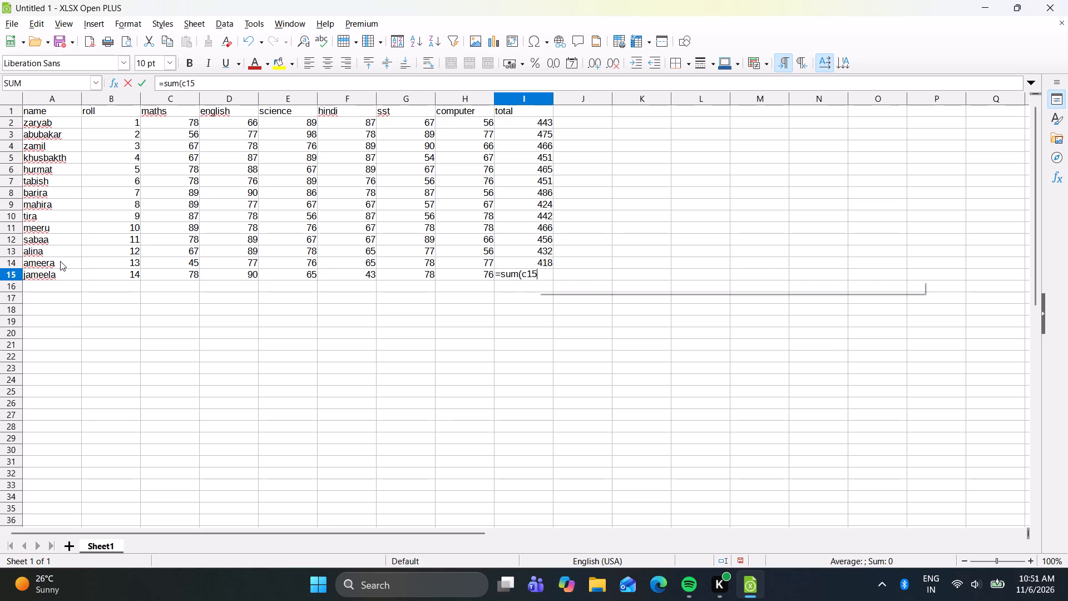
text(:h15)
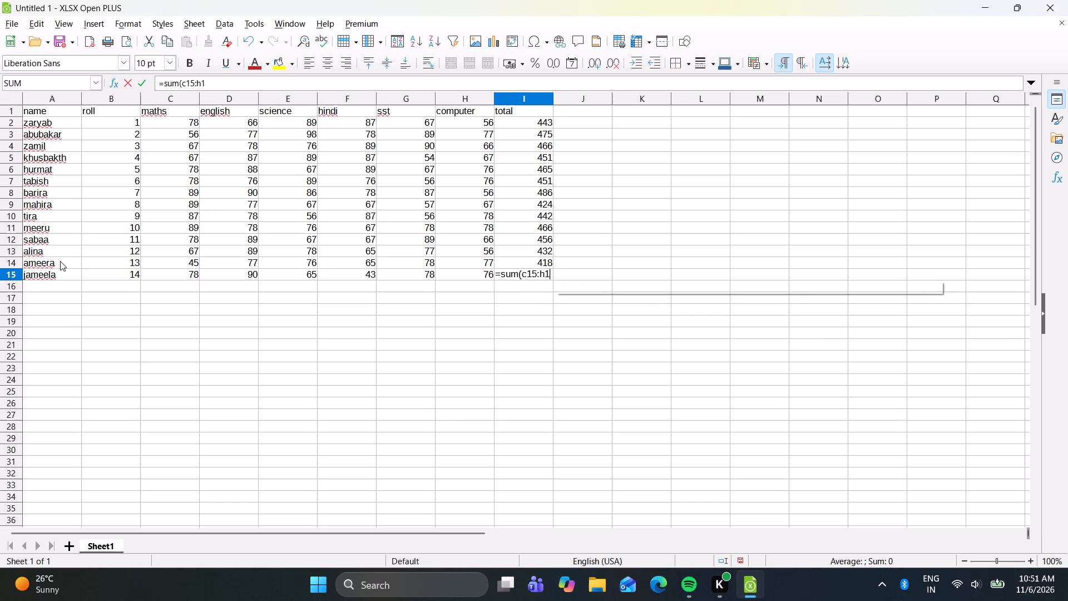
key(shift+parenright)
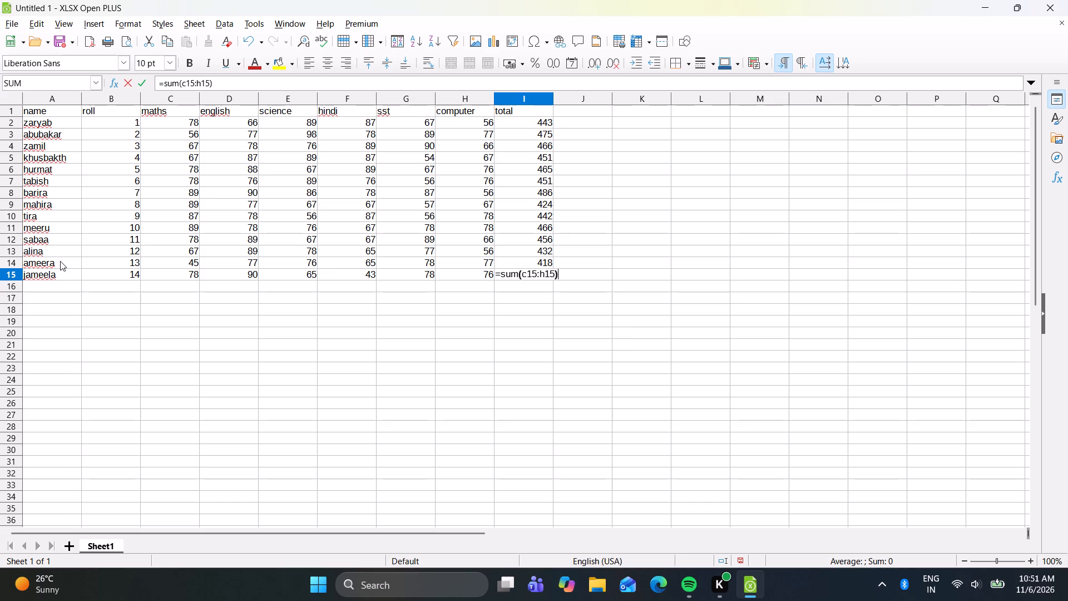
key(Return)
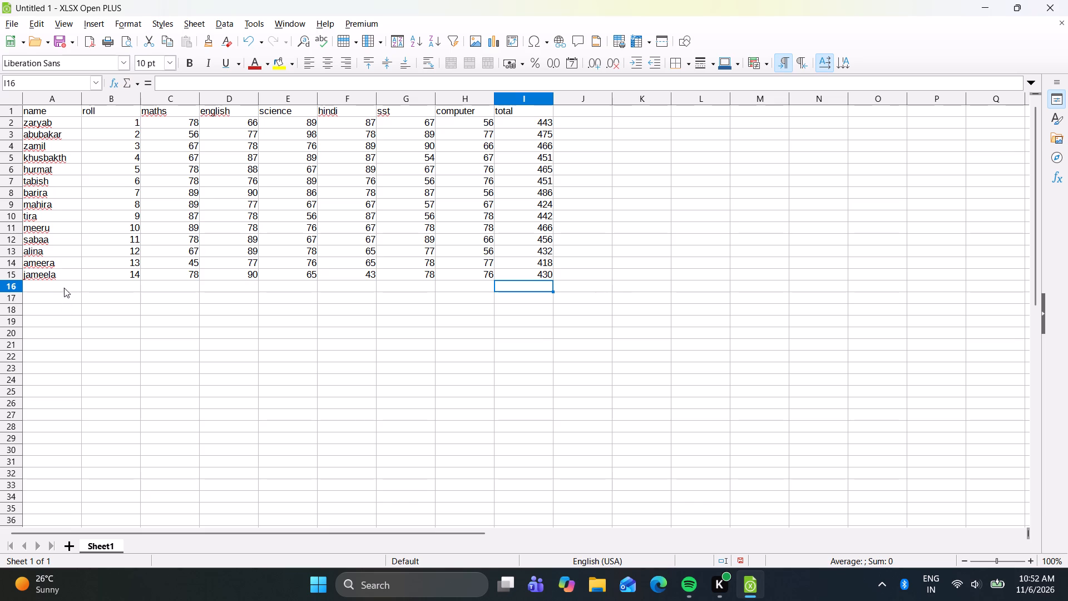
Start the fifteenth student record in row 16 with the name samia and roll number 15.
click(69, 280)
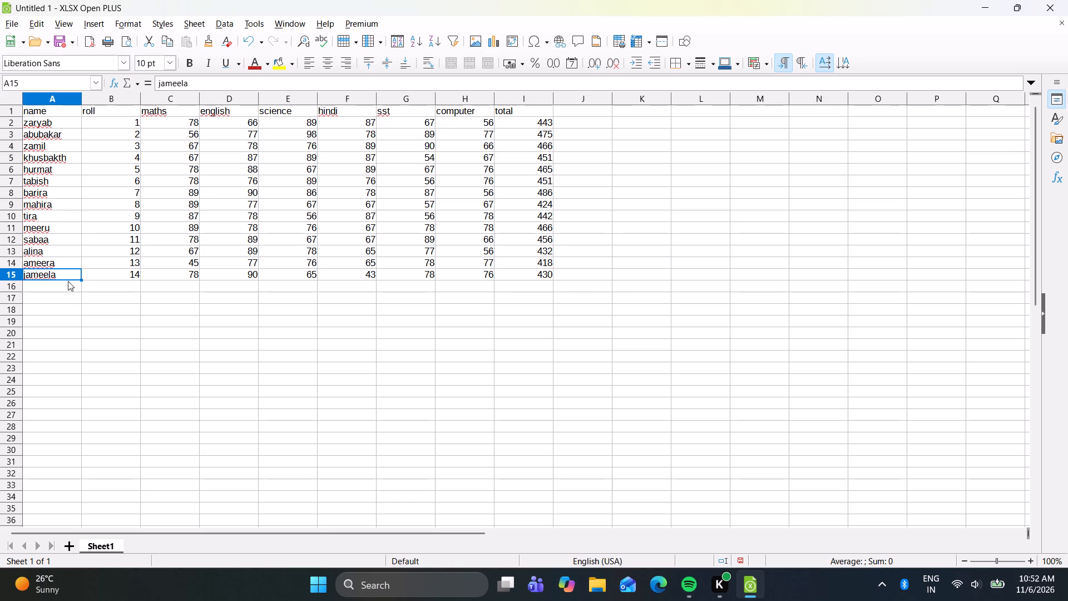
click(61, 289)
text(sa)
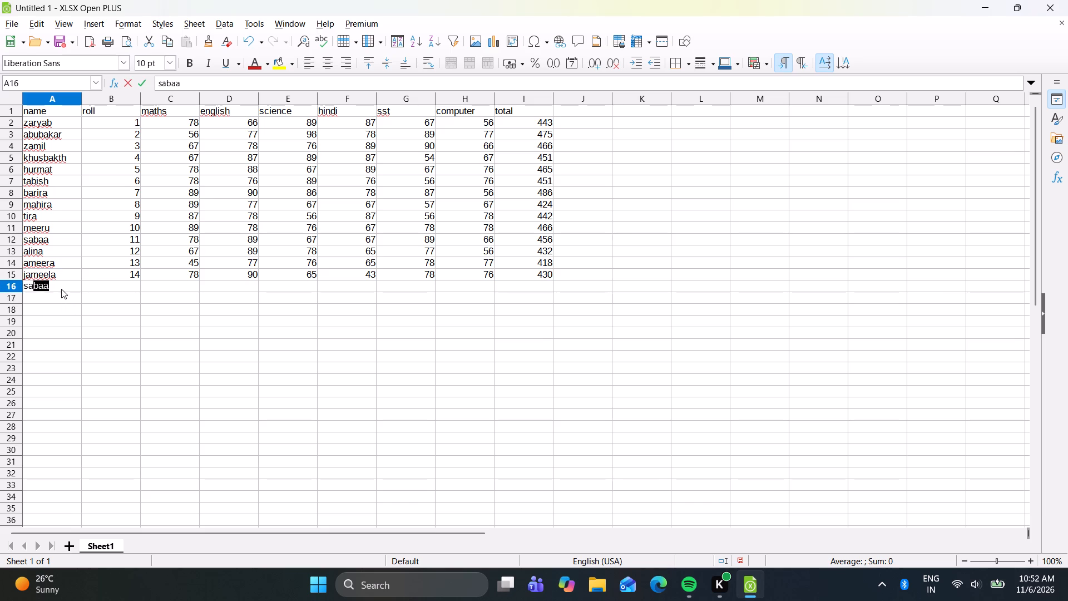
text(mia)
key(Right)
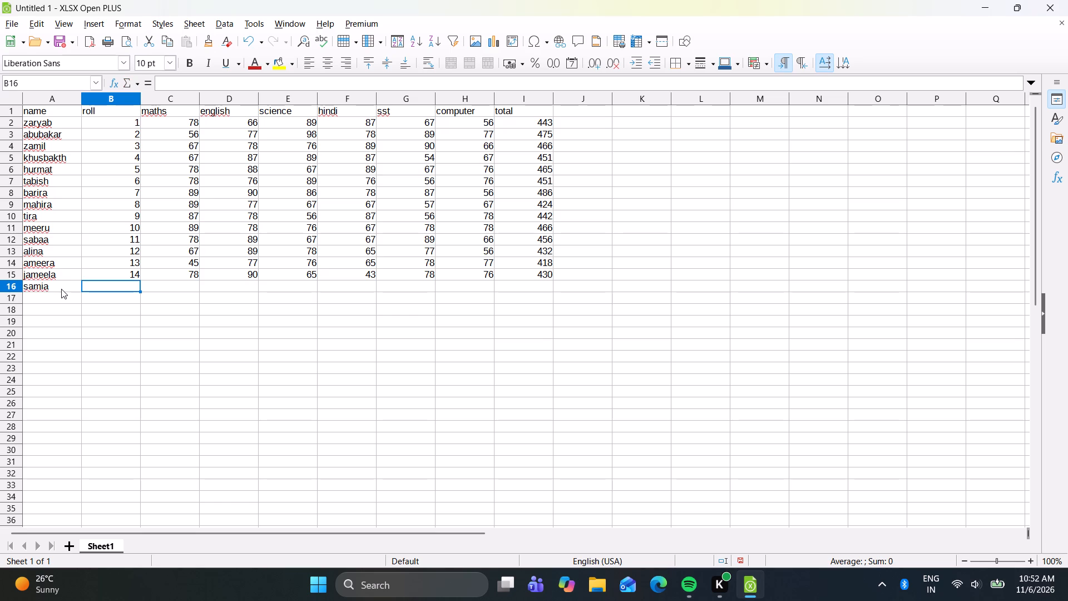
text(15)
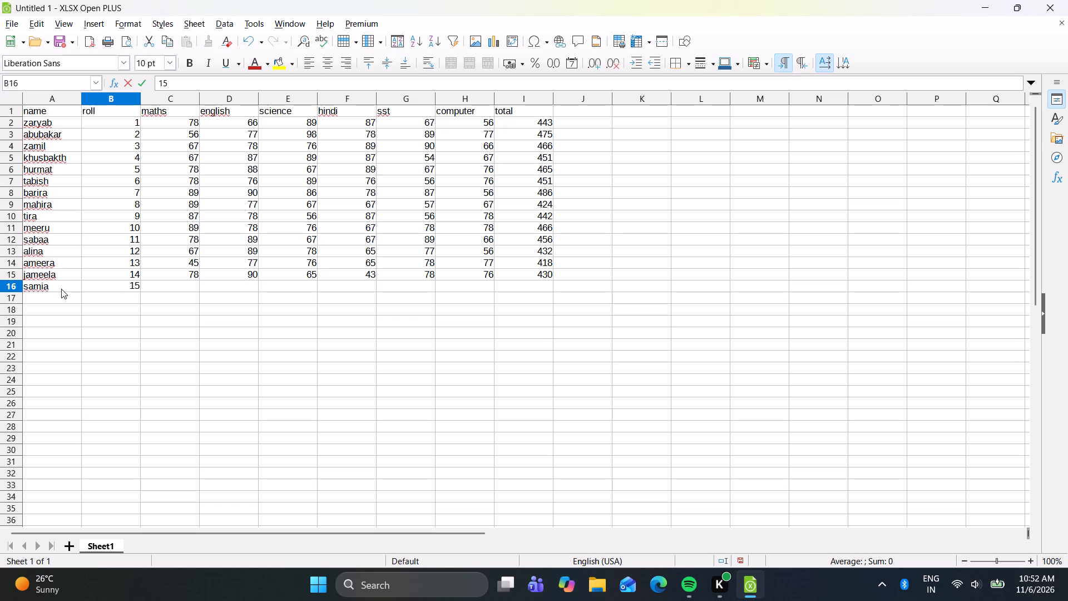
key(Right)
Enter the fifteenth student's marks in cells C16 to H16: 78, 78, 76, 87, 78 and 87.
text(78)
key(Right)
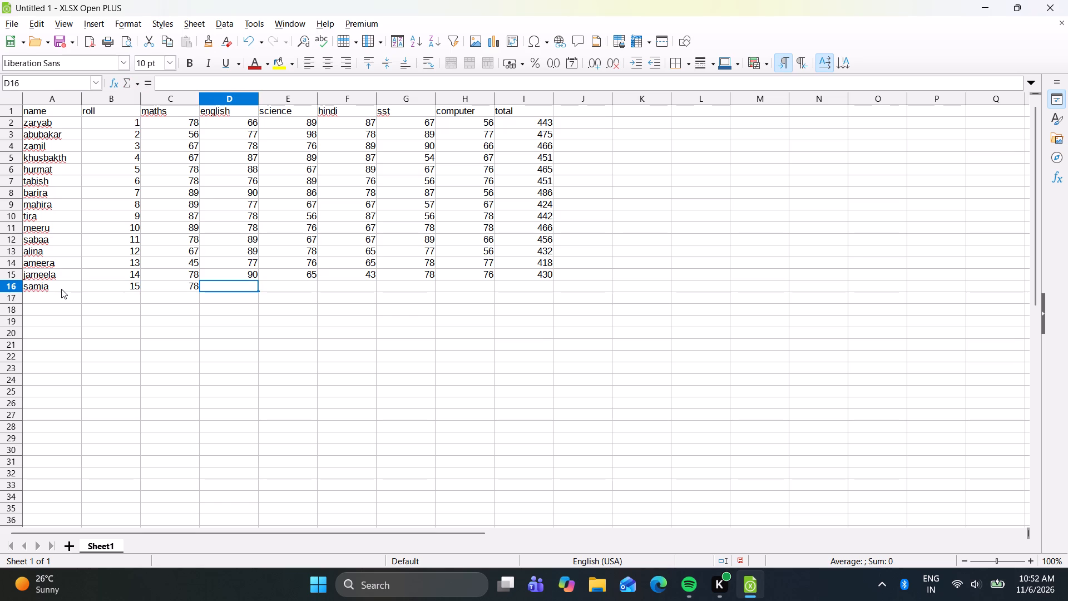
text(78)
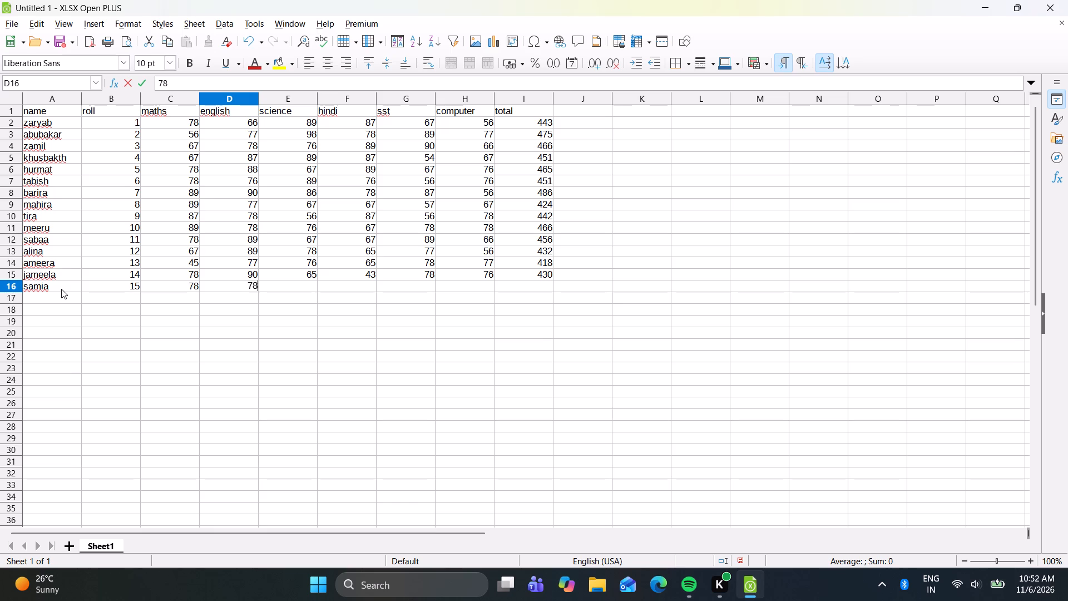
key(Right)
text(76)
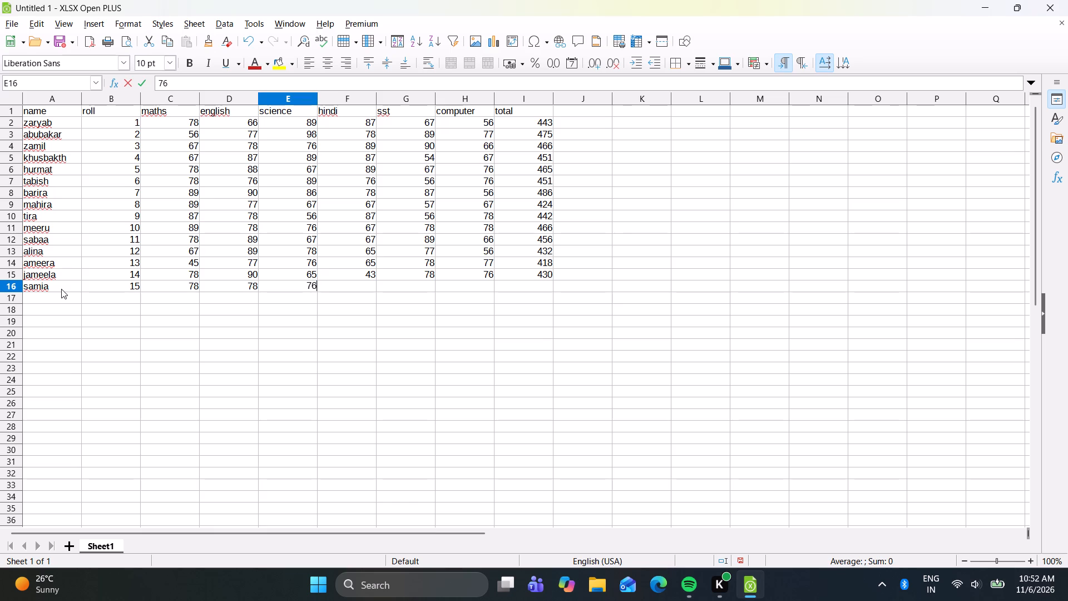
key(Right)
text(09)
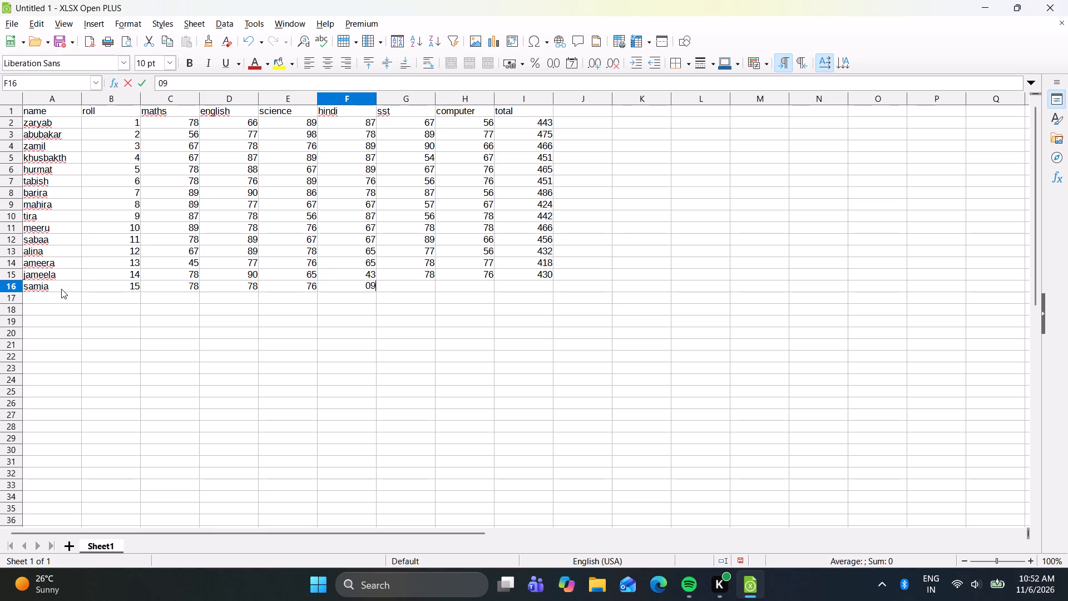
key(Right)
key(Left)
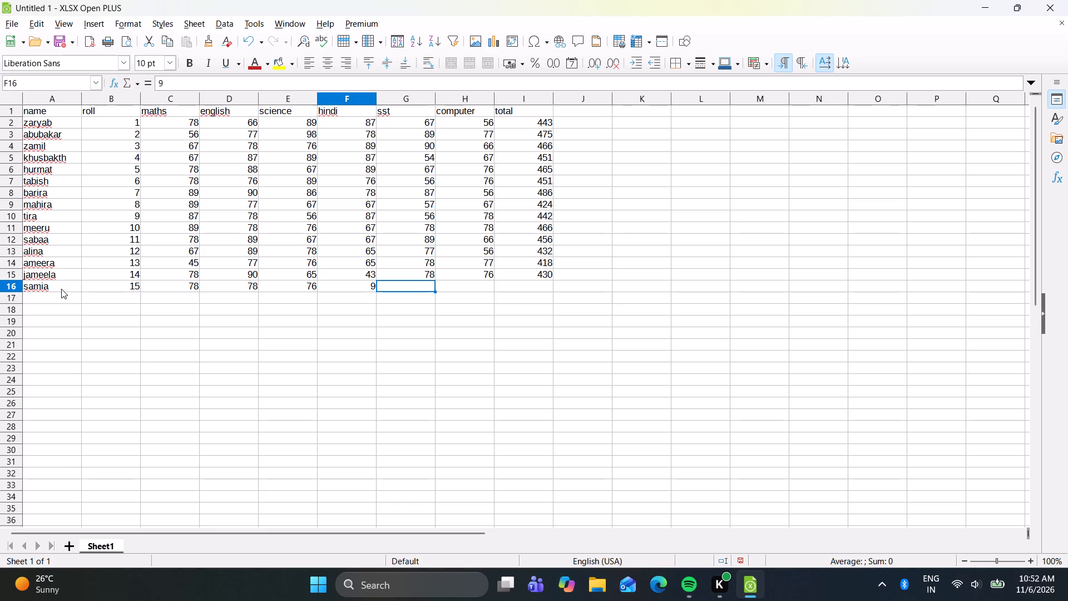
text(878)
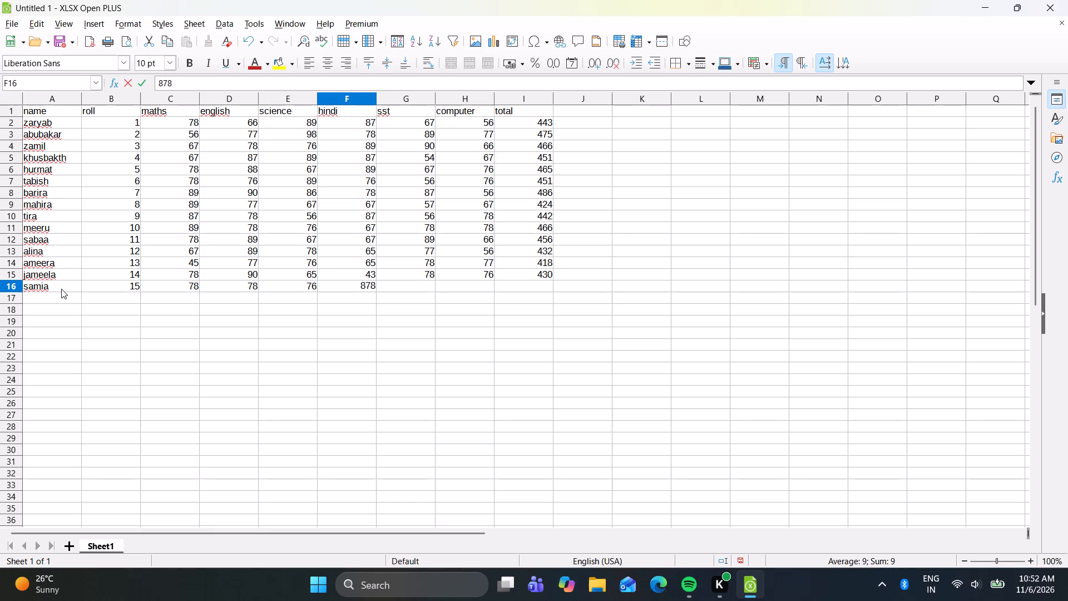
key(BackSpace)
key(Right)
text(78)
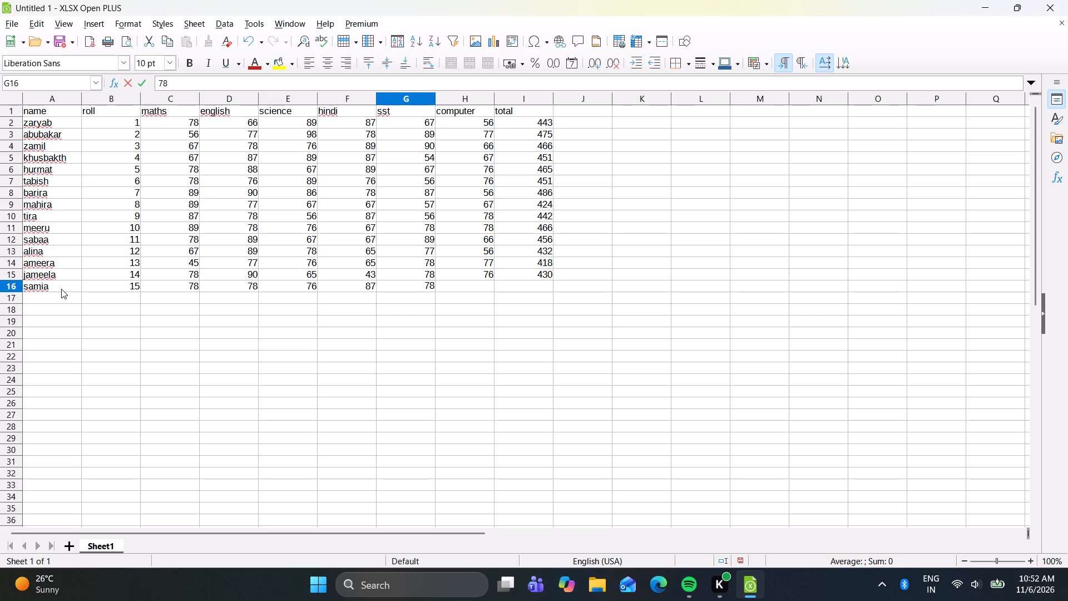
text(45)
key(BackSpace)
key(BackSpace)
key(Right)
text(87)
key(Right)
Calculate the fifteenth student's total in cell I16 with the formula =sum(c16:h16).
key(equal)
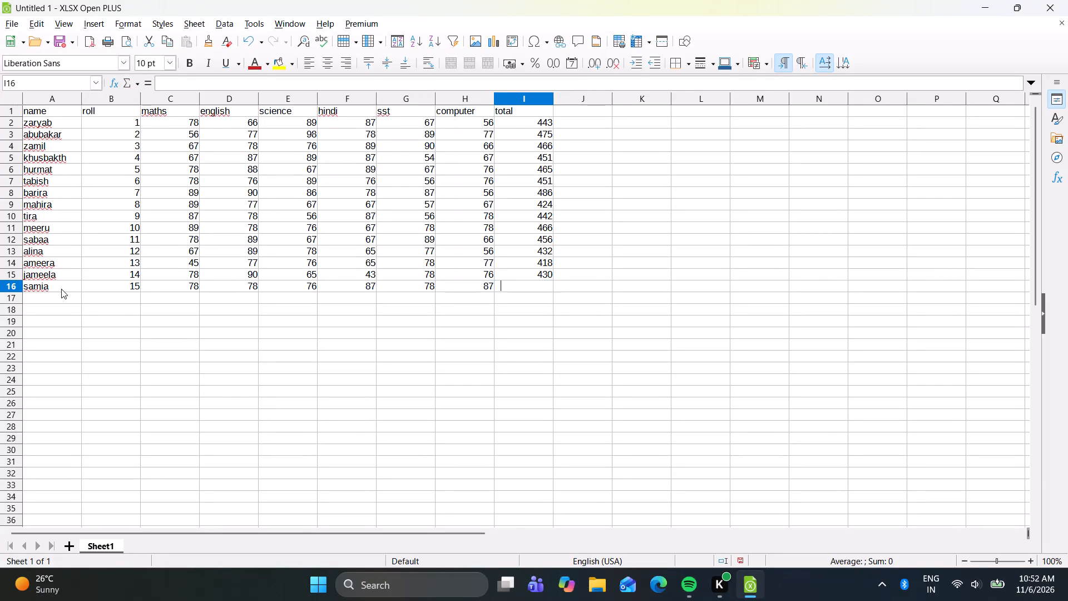
key(s)
text(um9c)
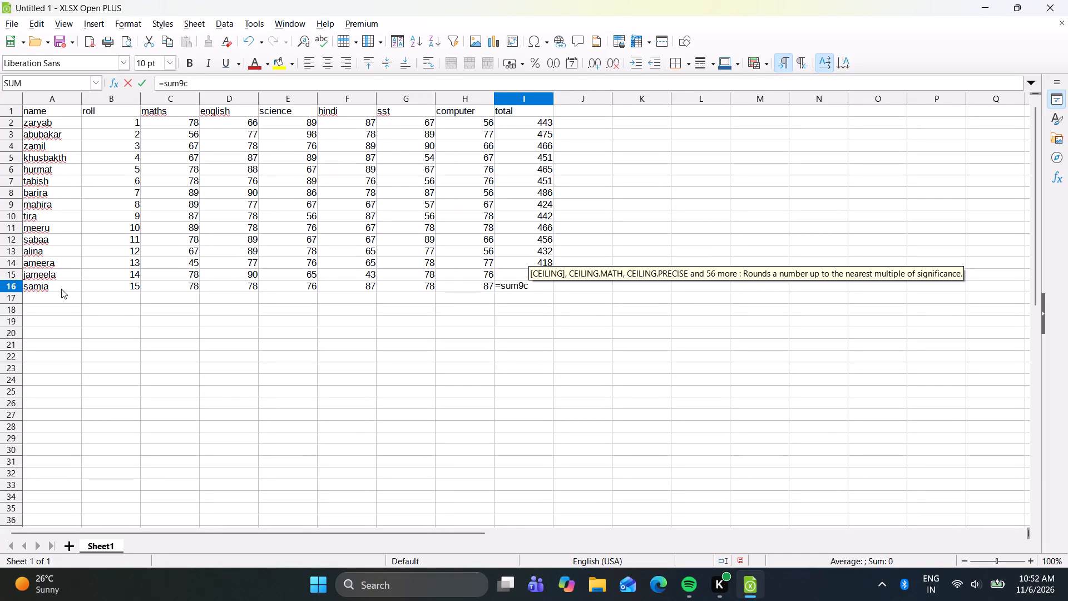
key(BackSpace)
key(BackSpace)
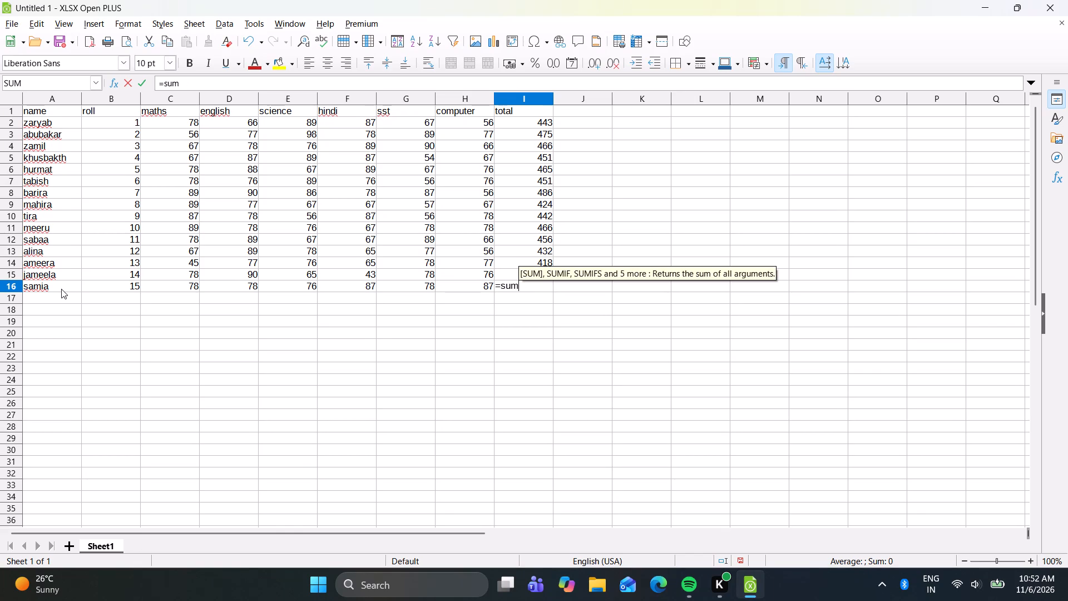
text((c)
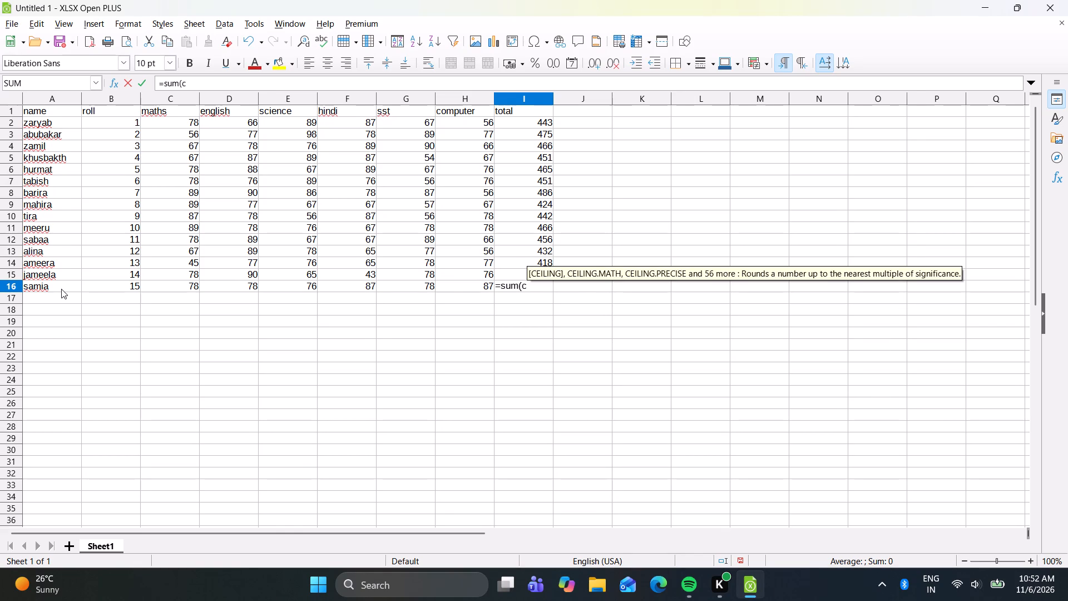
text(16)
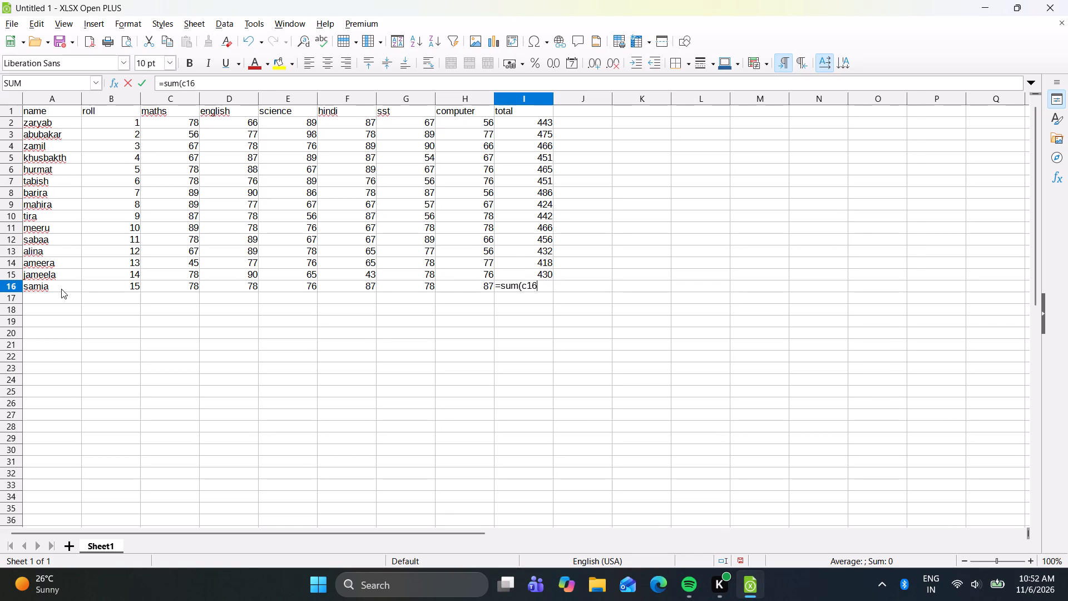
key(shift+colon)
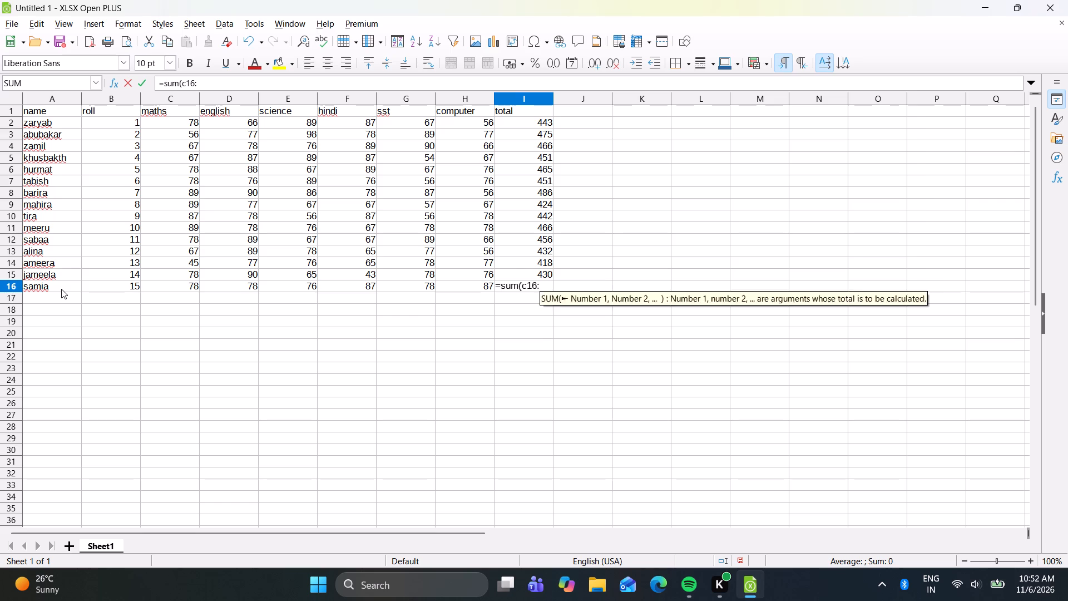
key(h)
key(1)
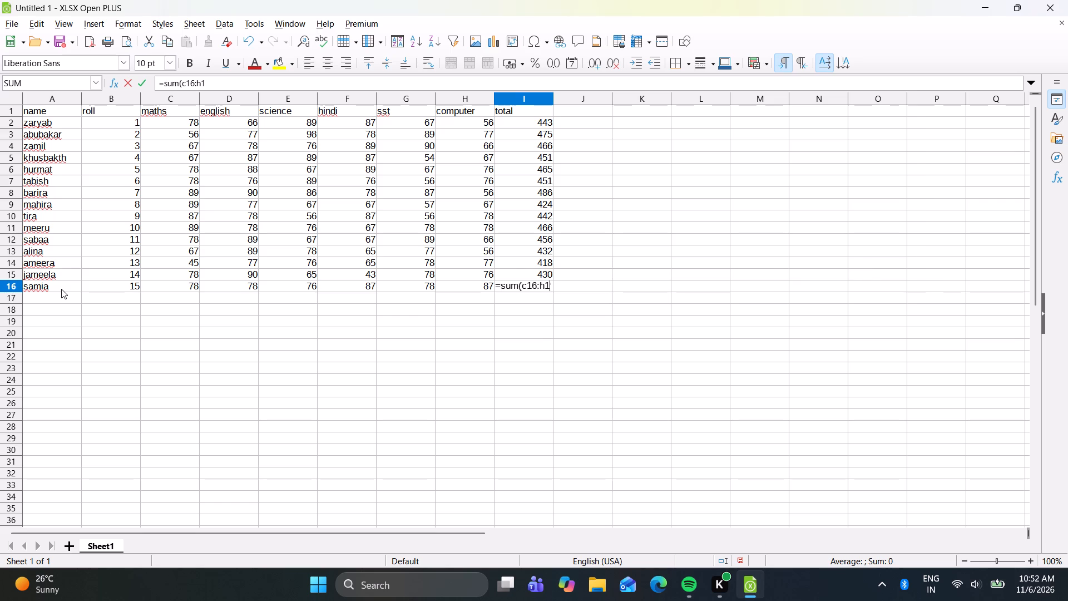
key(6)
key(shift+parenright)
key(Return)
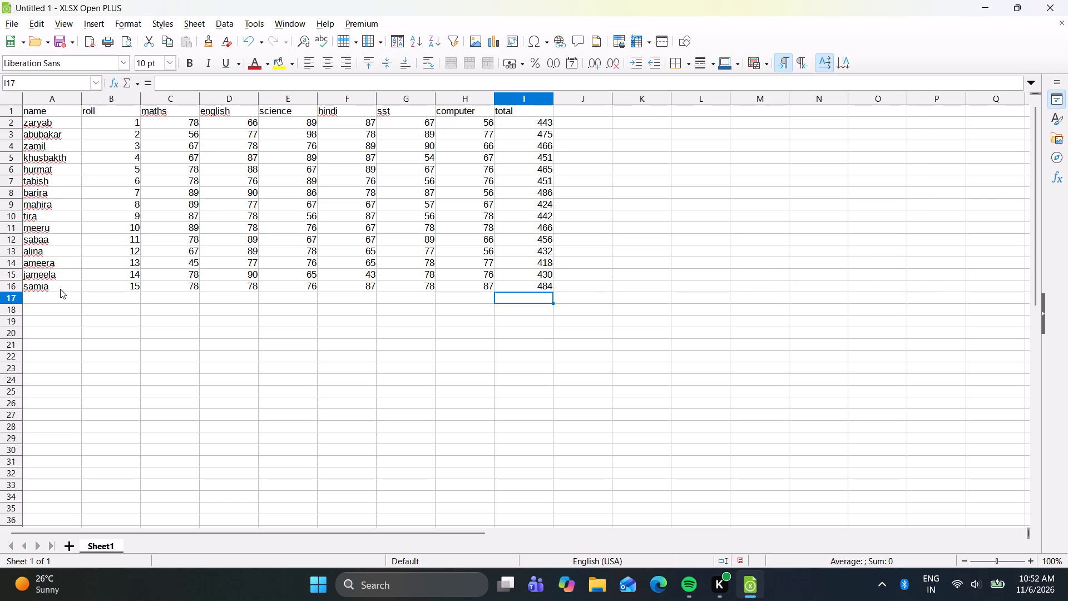
Start the sixteenth student record in row 17 with the name baima and roll number 16.
click(58, 289)
click(58, 300)
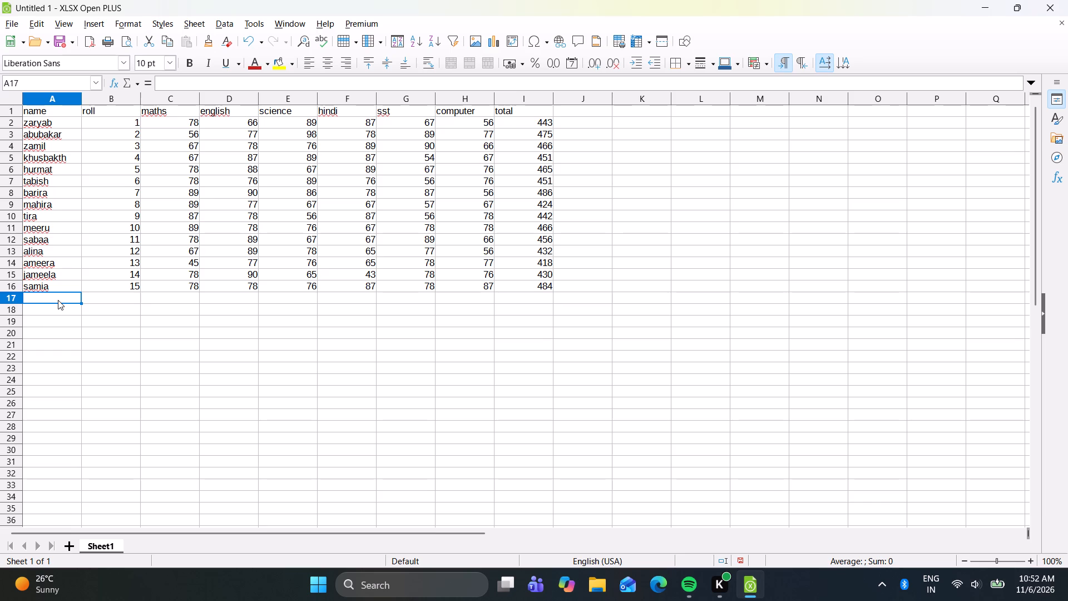
text(baim)
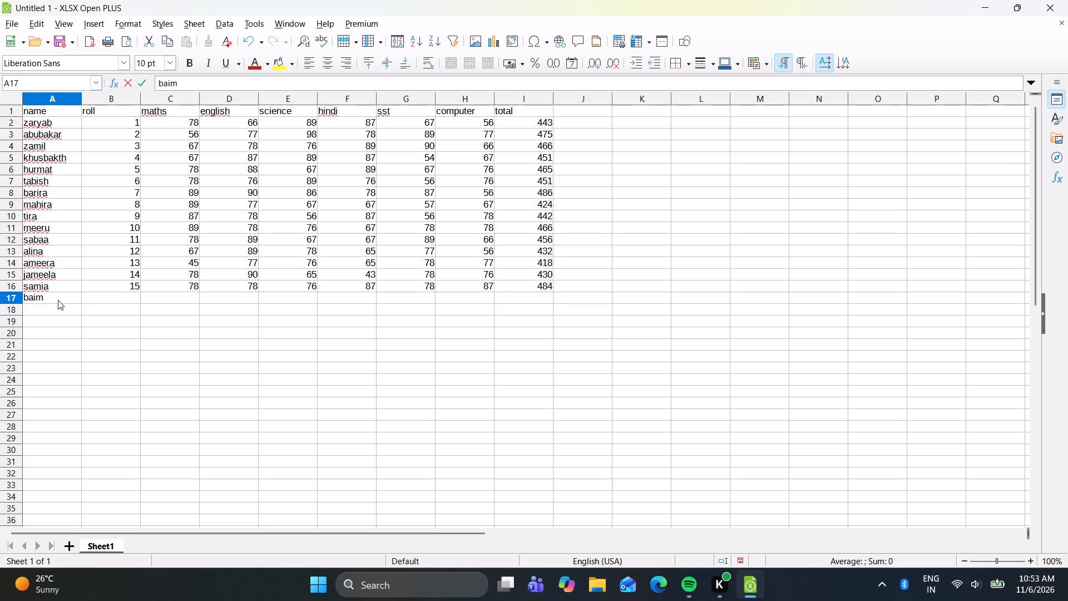
key(a)
key(Right)
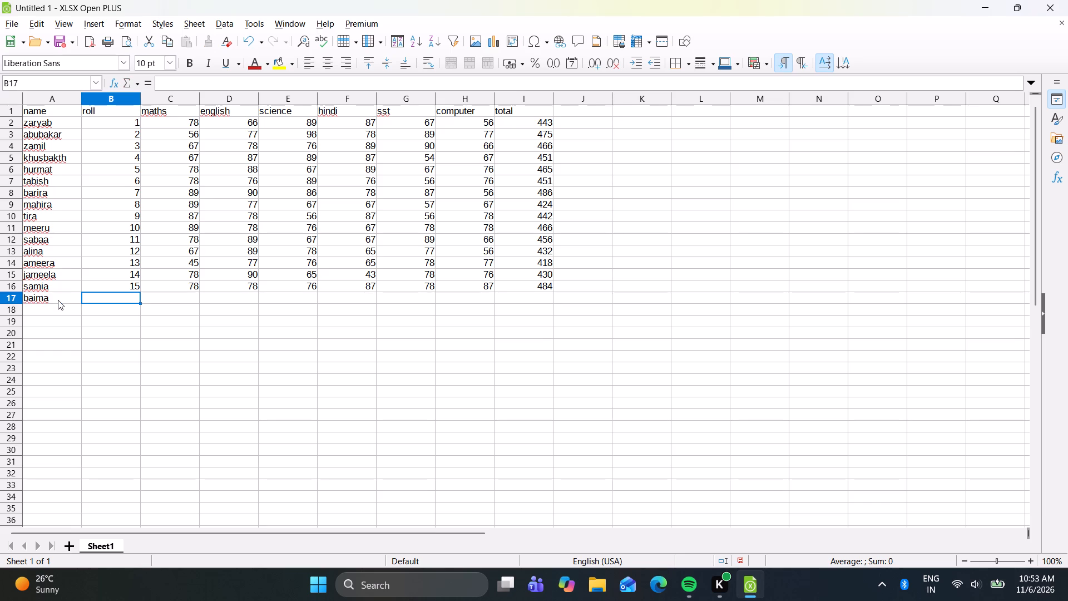
text(16)
key(Right)
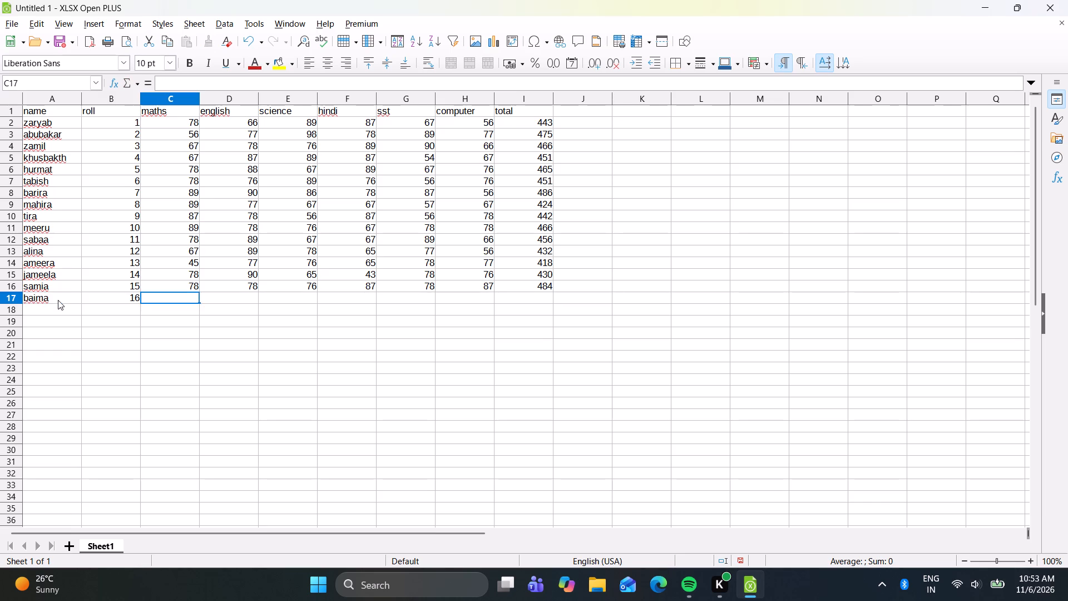
Enter the sixteenth student's marks in cells C17 to H17: 77, 89, 76, 78, 65 and 78.
text(77)
key(Right)
text(89)
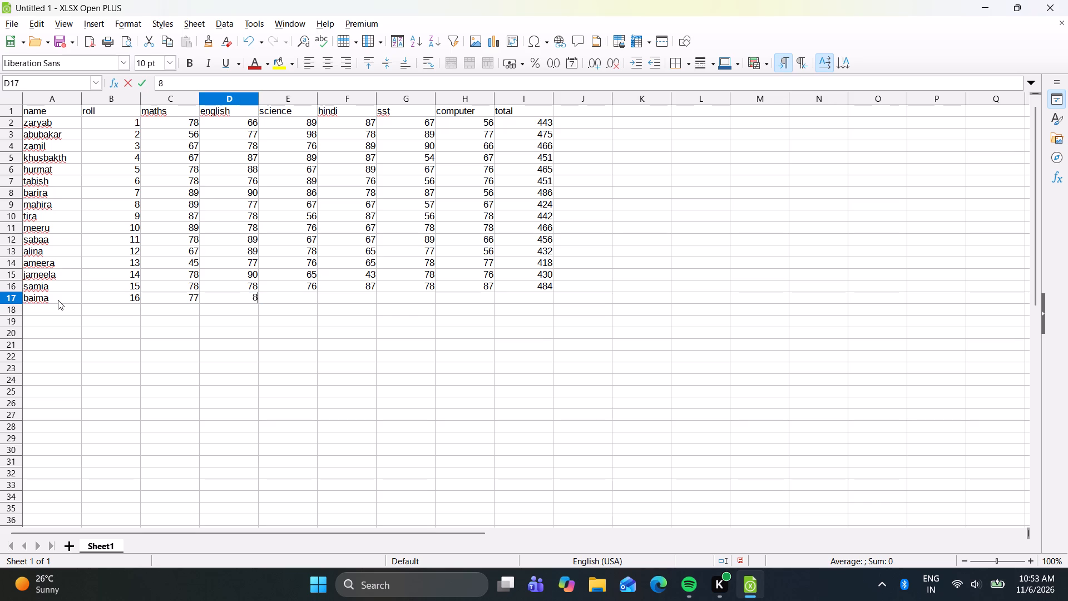
key(Right)
text(76)
key(Right)
text(78)
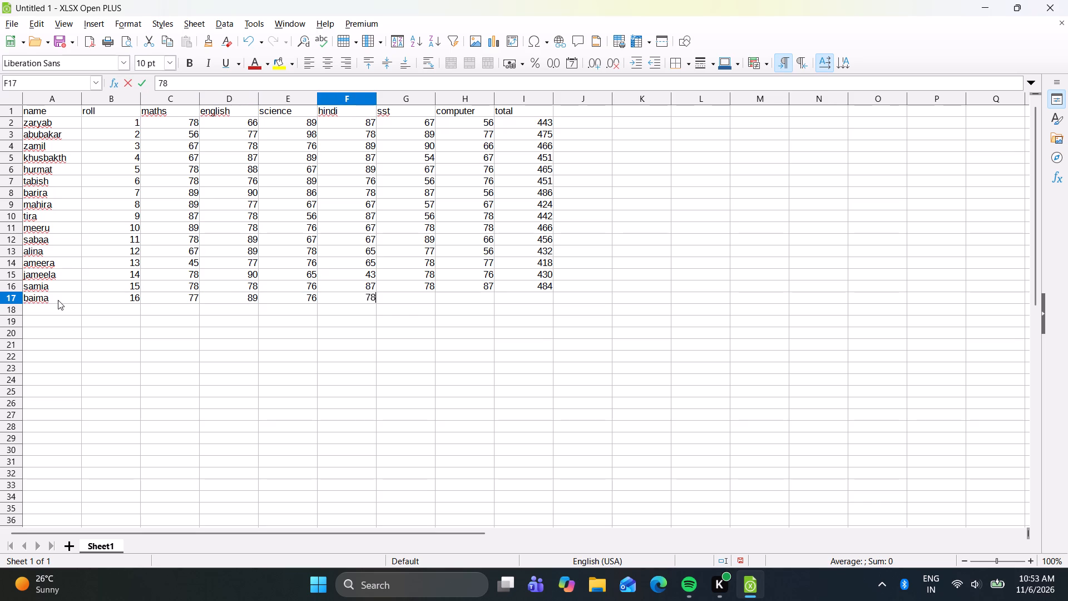
key(Right)
text(65)
key(Right)
text(78)
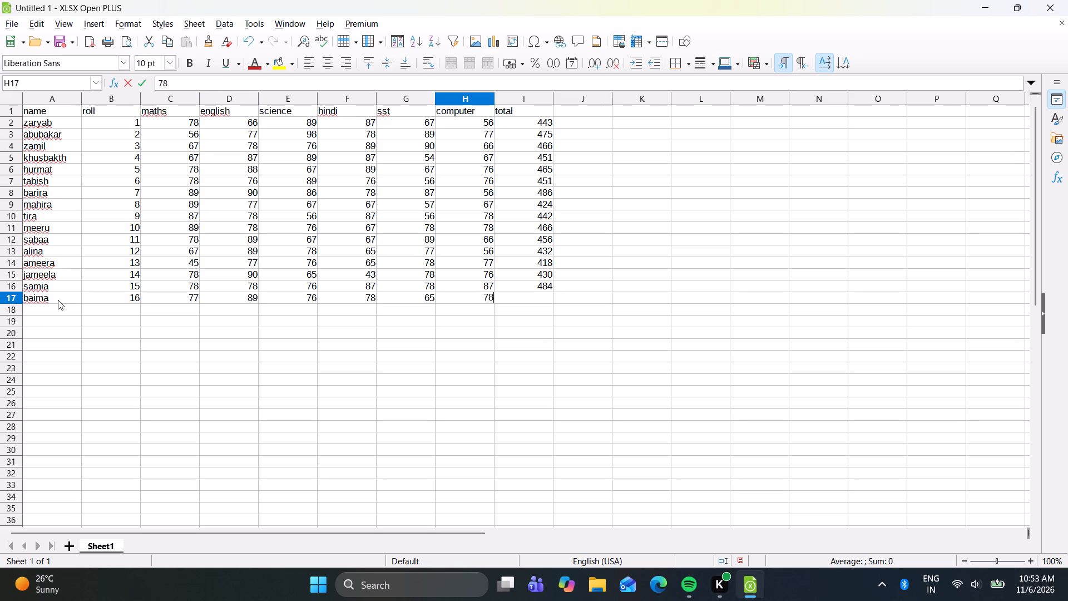
key(Right)
Calculate the sixteenth student's total in cell I17 with the formula =sum(c17:h17).
text(=sum)
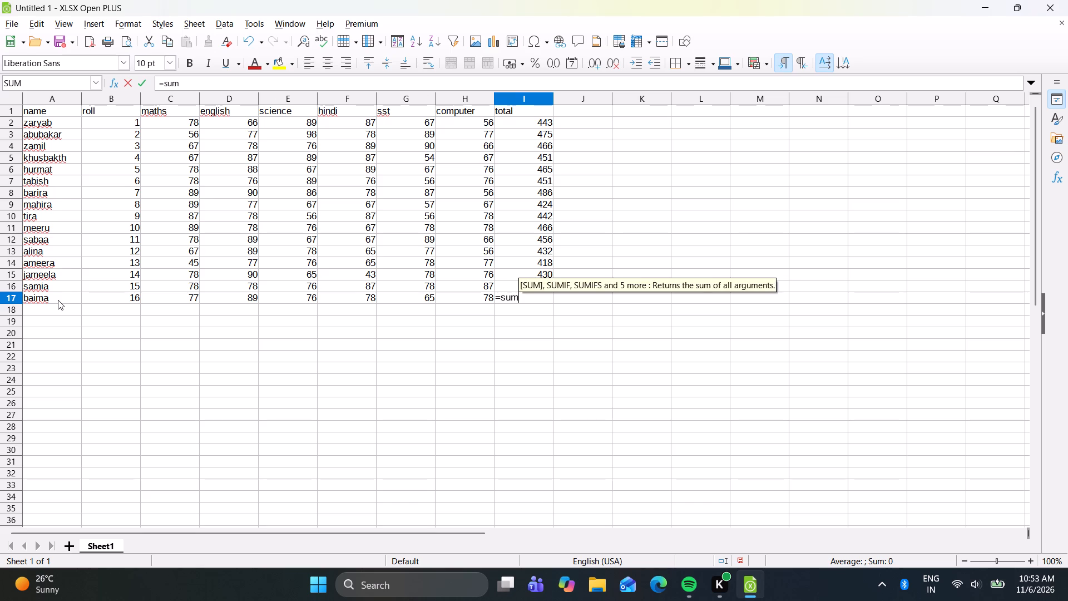
text((c)
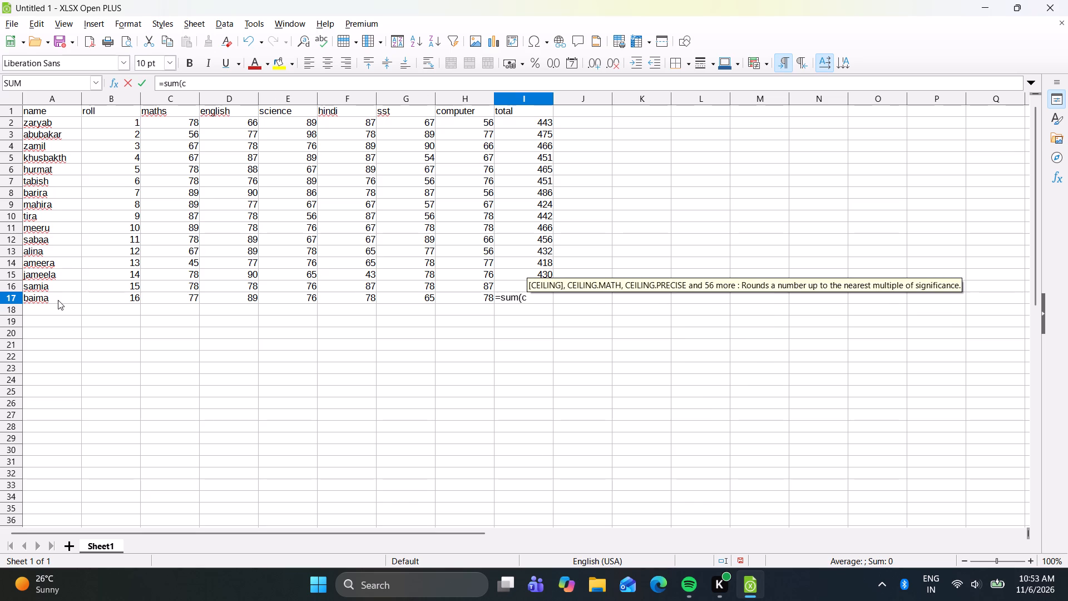
text(17)
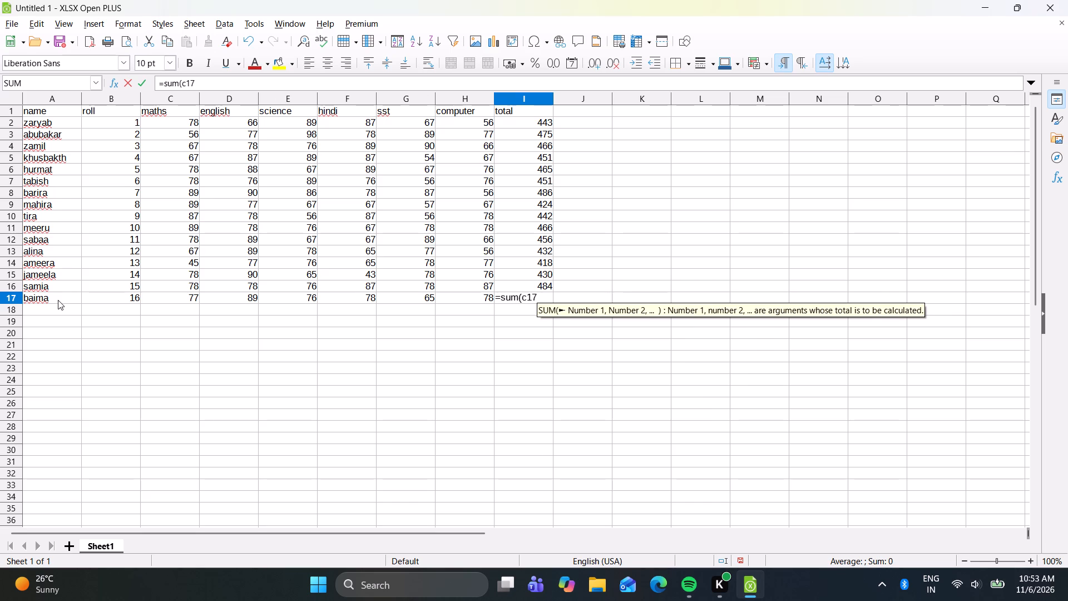
text(:h)
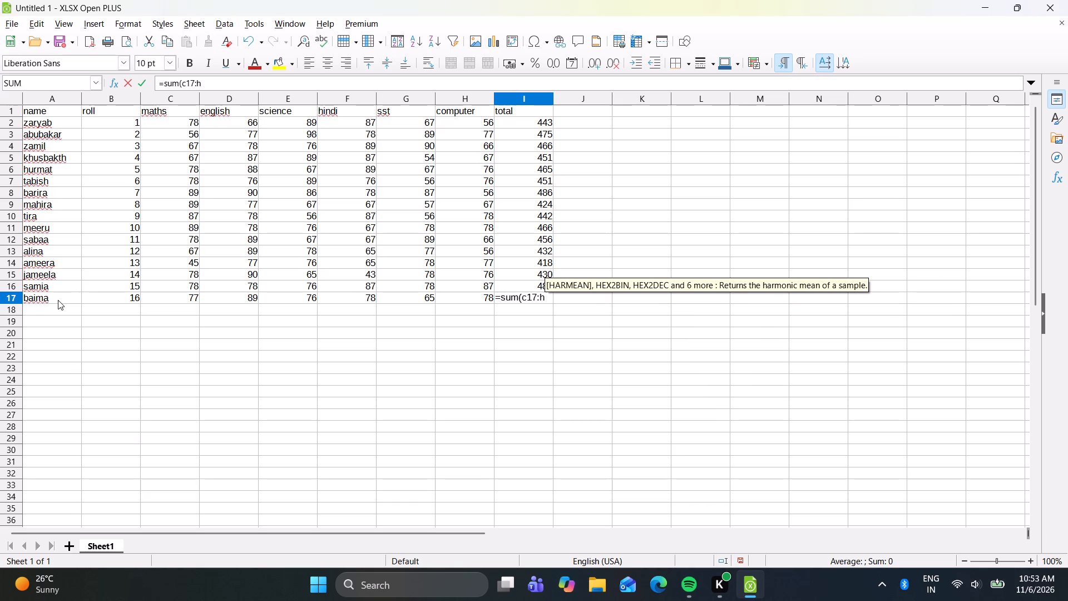
text(17))
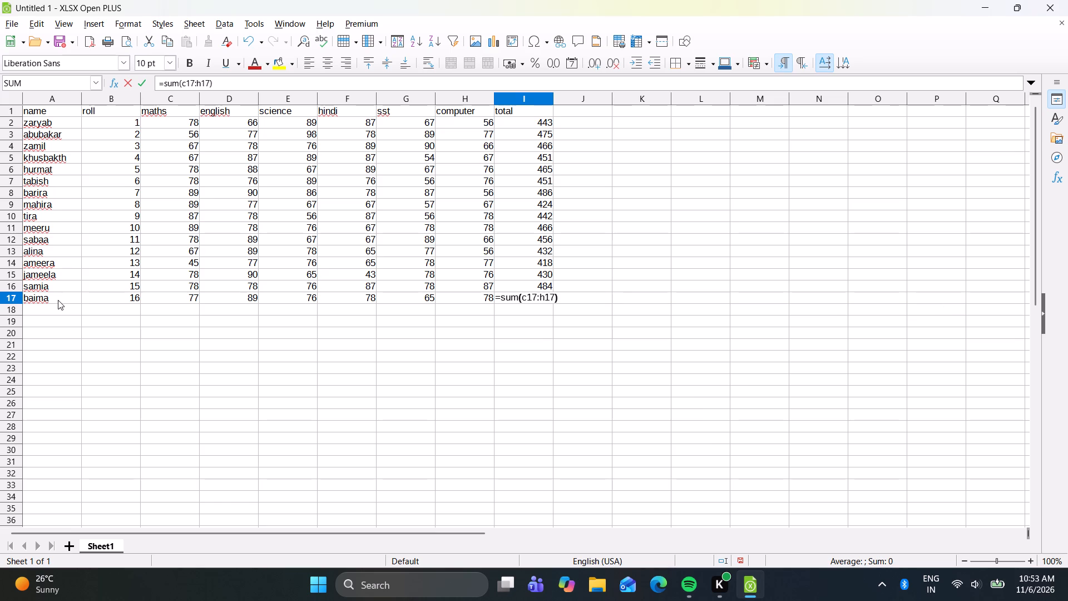
key(Return)
Start the seventeenth student record in row 18 with the name ameeza and roll number 17.
click(58, 300)
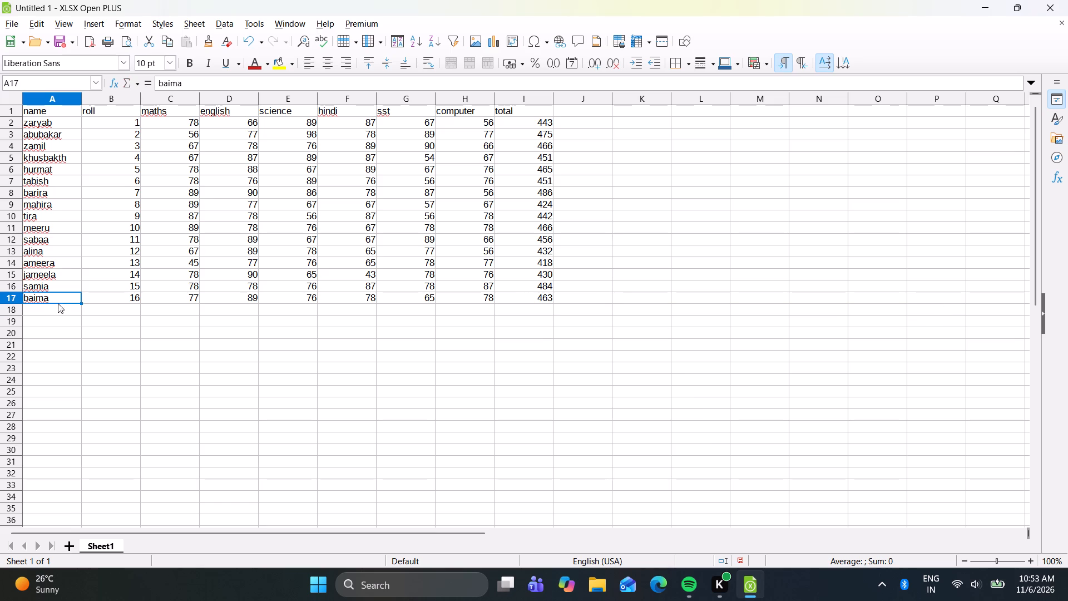
click(58, 313)
text(ameeza)
key(Right)
text(17)
key(Right)
Enter the seventeenth student's marks in cells C18 to H18: 87, 98, 76, 89, 67 and 89.
text(87)
key(Right)
text(98)
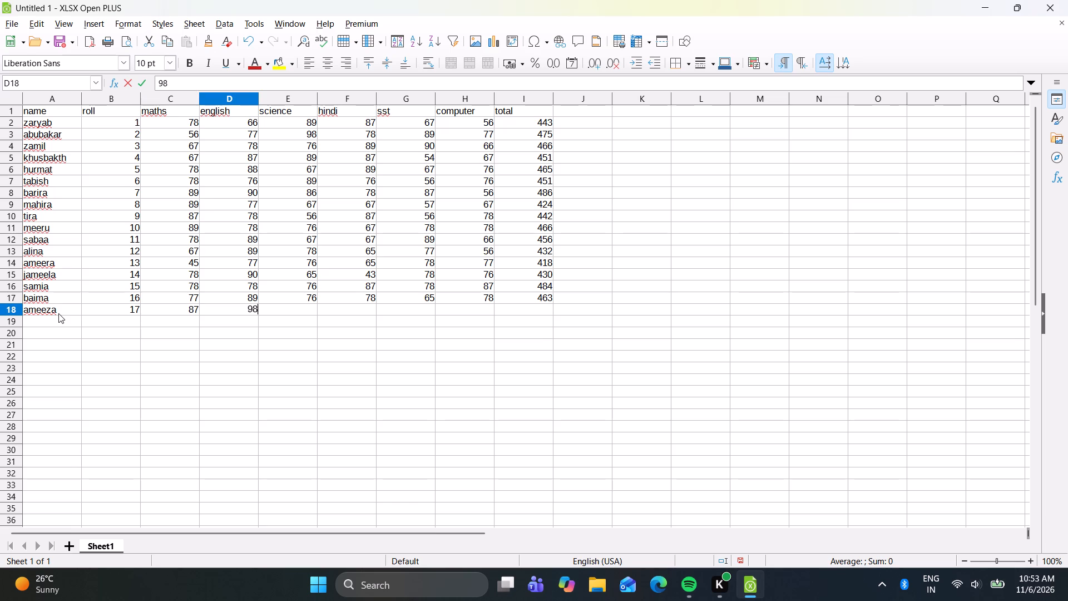
key(Right)
text(76)
key(Right)
text(89)
key(Right)
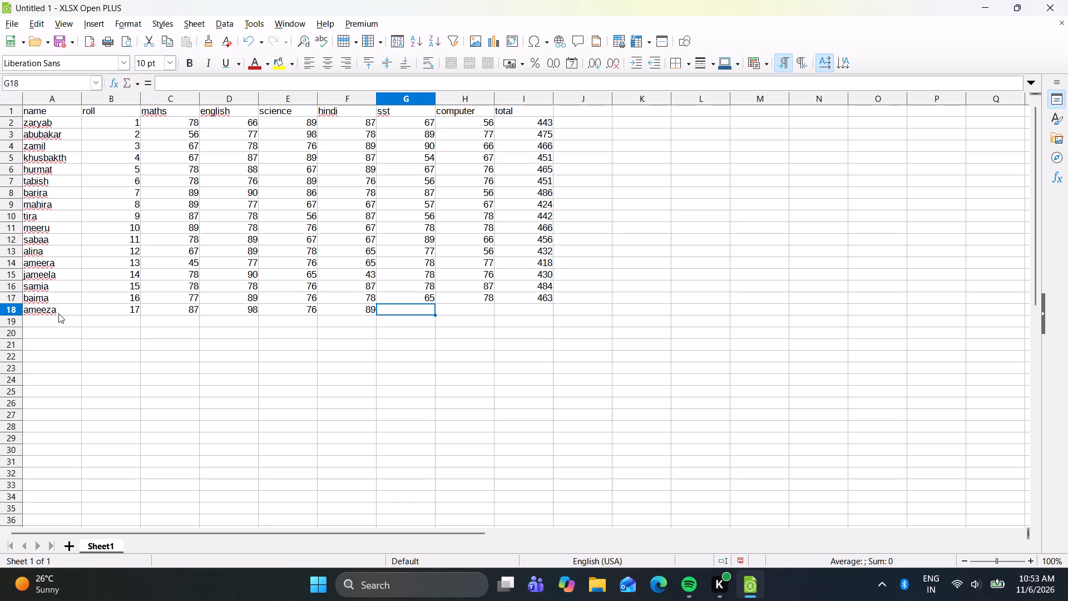
text(67)
key(Right)
text(89)
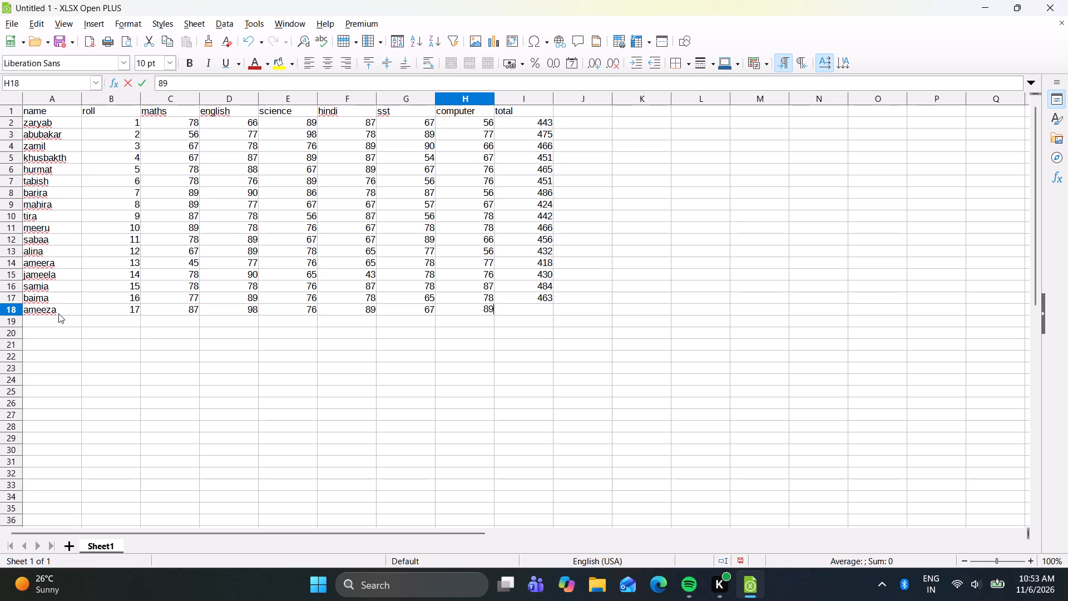
key(Right)
Calculate the seventeenth student's total in cell I18 with the formula =sum(c18:h18).
text(=sum(c)
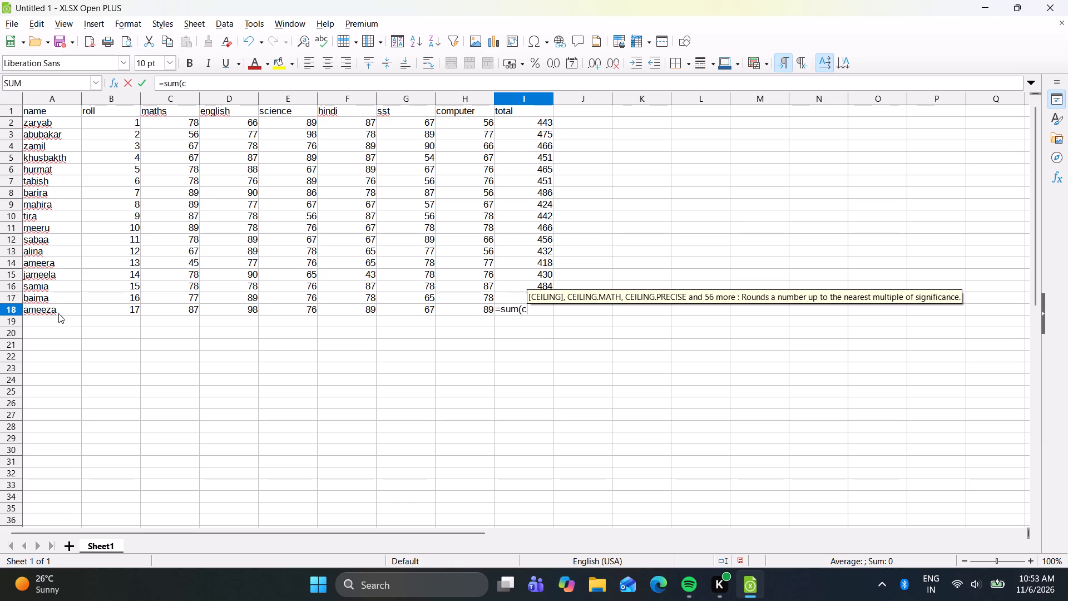
text(18)
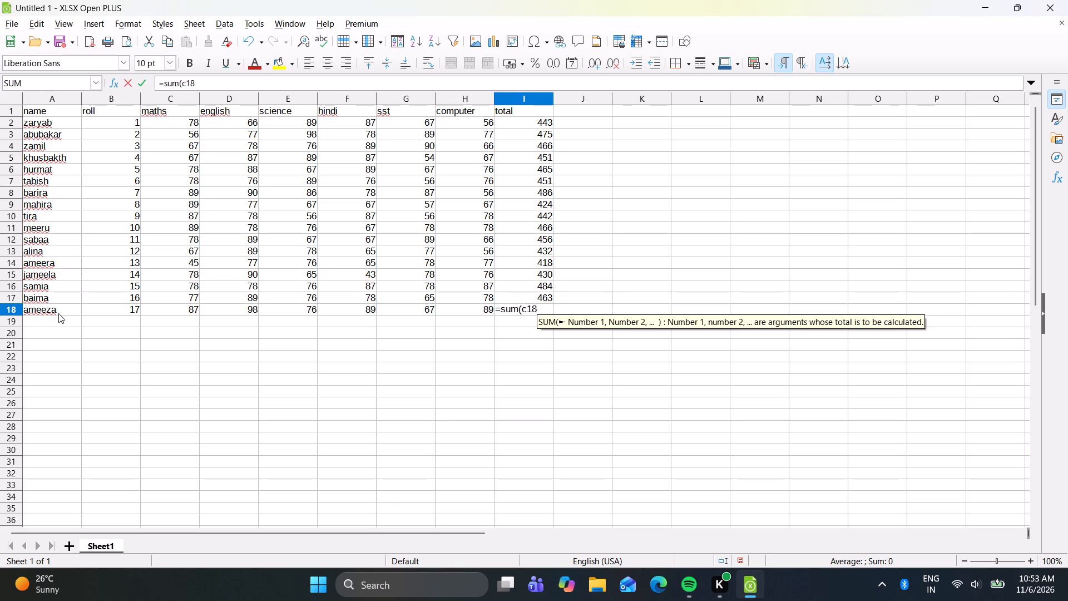
key(shift+quotedbl)
key(shift+BackSpace)
text(:h)
text(18))
key(Return)
Start the eighteenth student record in row 19 with the name anaya and roll number 18.
click(58, 323)
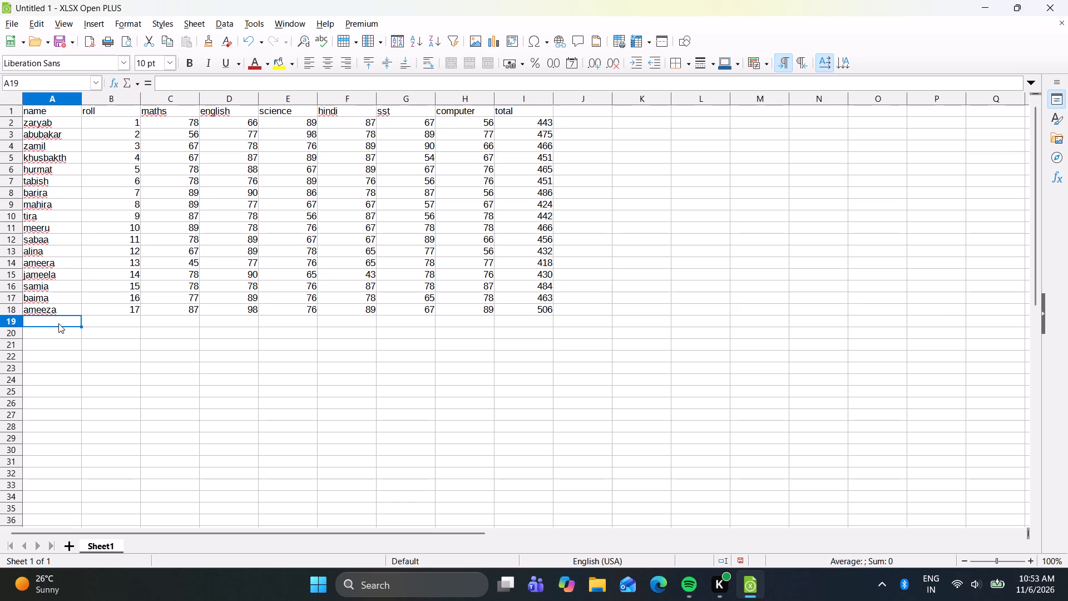
text(anaya)
key(Right)
text(18)
key(Right)
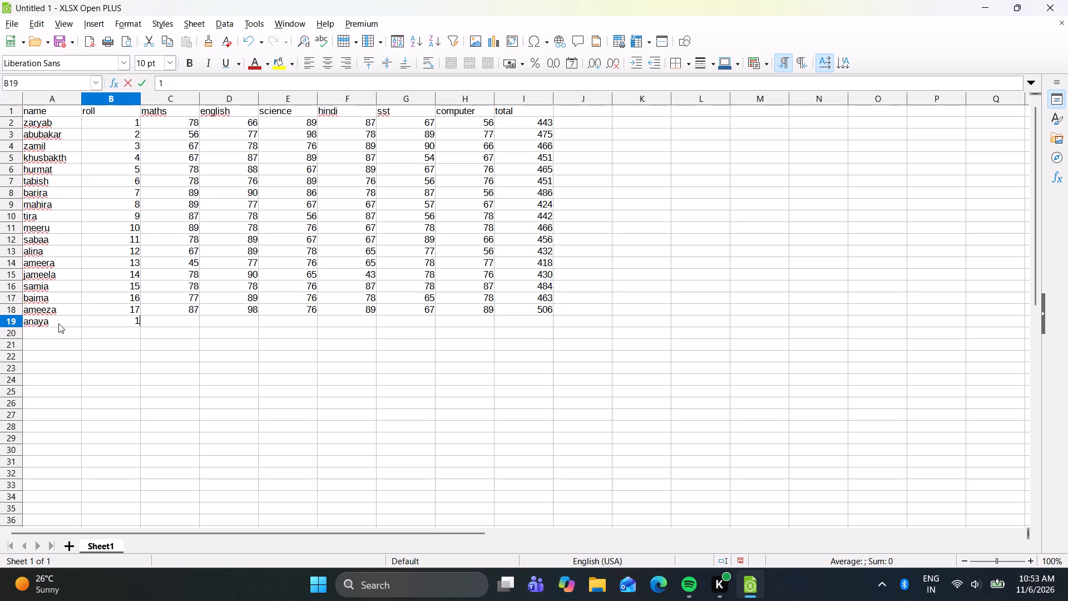
Enter the eighteenth student's marks in cells C19 to H19: 89, 76, 56, 78, 89 and 76.
text(89)
key(Right)
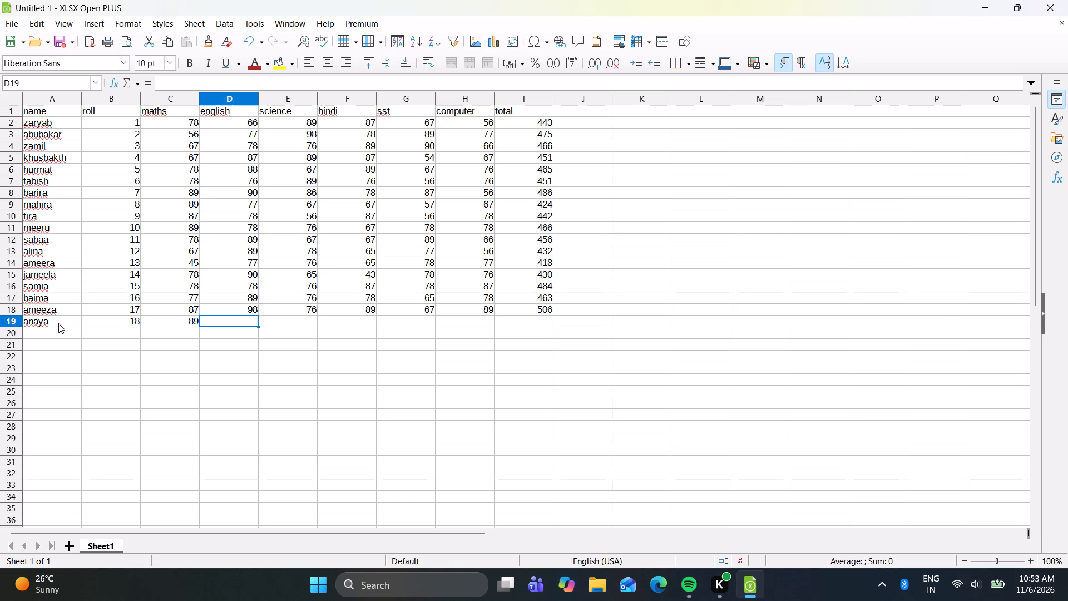
text(76)
key(Right)
text(56)
key(Right)
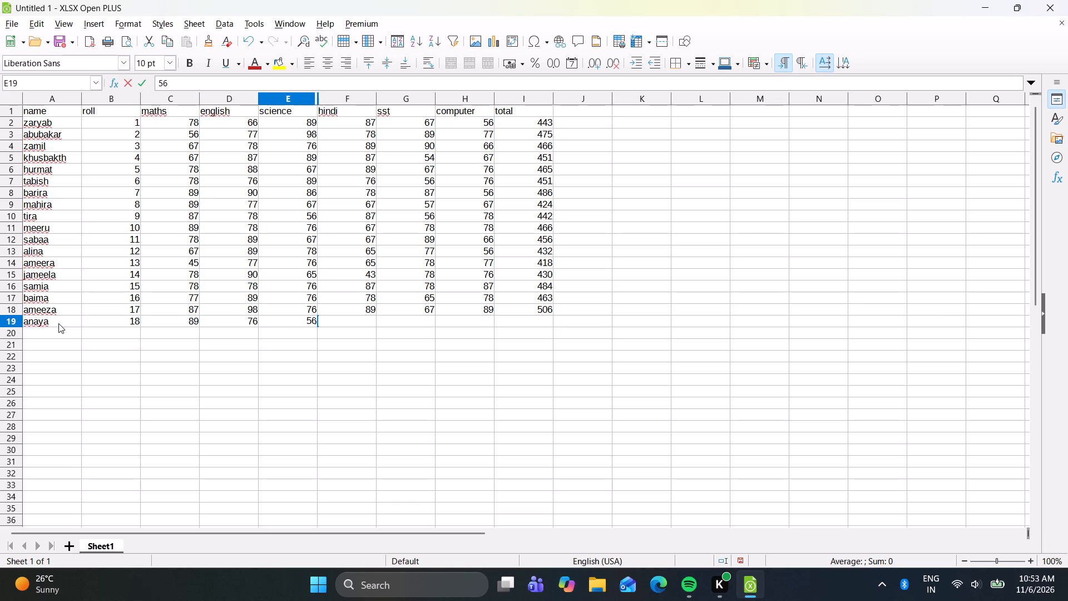
text(78)
key(Right)
text(89)
key(Right)
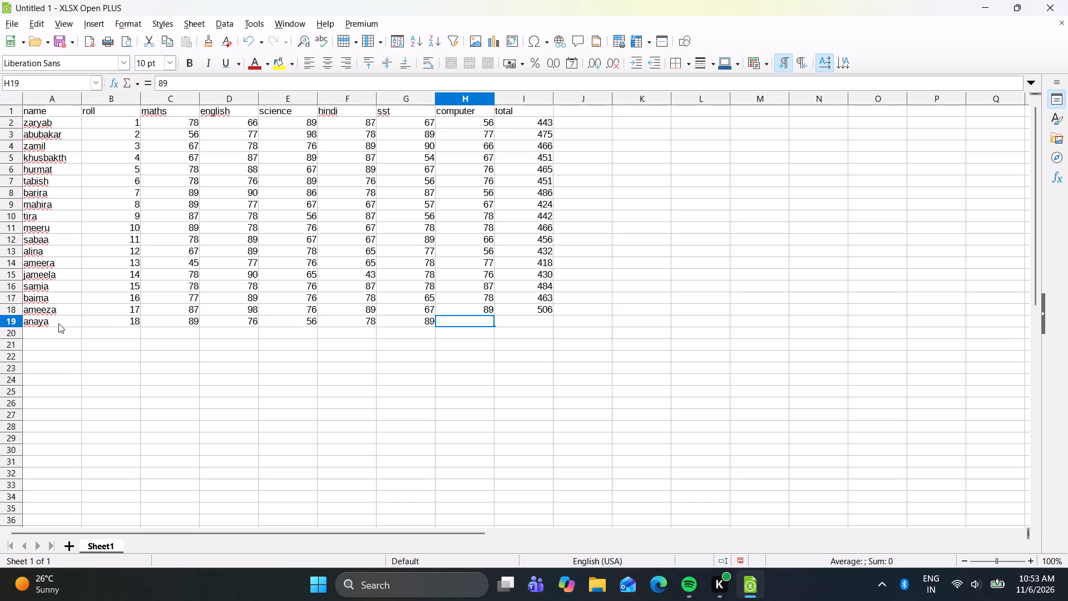
text(76)
key(Right)
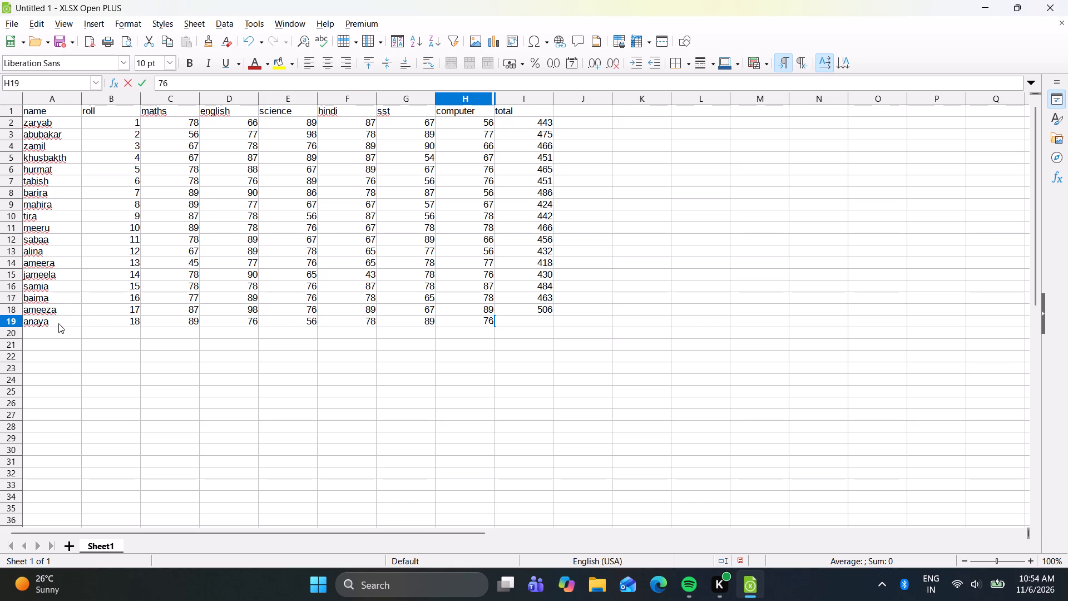
Calculate the eighteenth student's total in cell I19 with the formula =sum(c19:h19).
text(=sum(c)
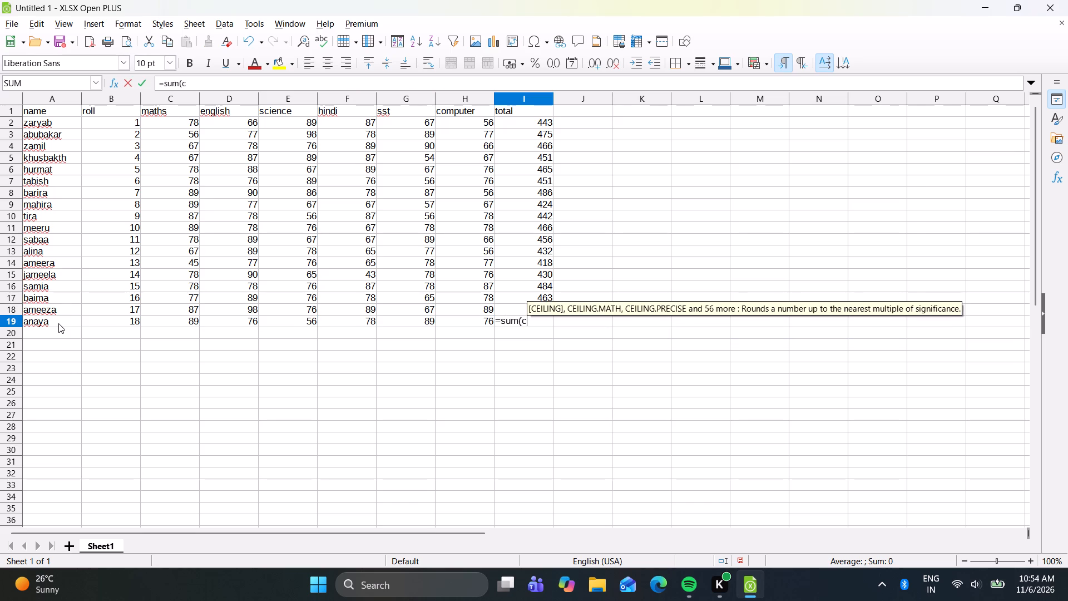
text(19)
text(:h19))
key(Return)
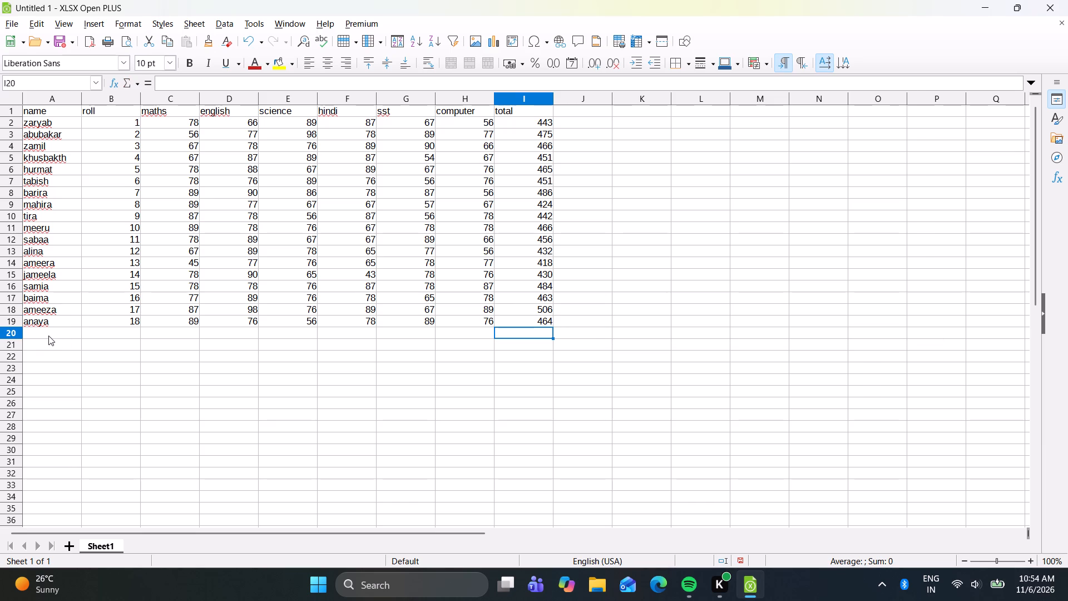
Start the nineteenth student record in row 20 with the name meera and roll number 19.
click(48, 336)
text(meera)
key(Right)
text(19)
key(Right)
Enter the nineteenth student's marks in cells C20 to H20: 98, 76, 56, 78, 56 and 65.
text(98)
key(Right)
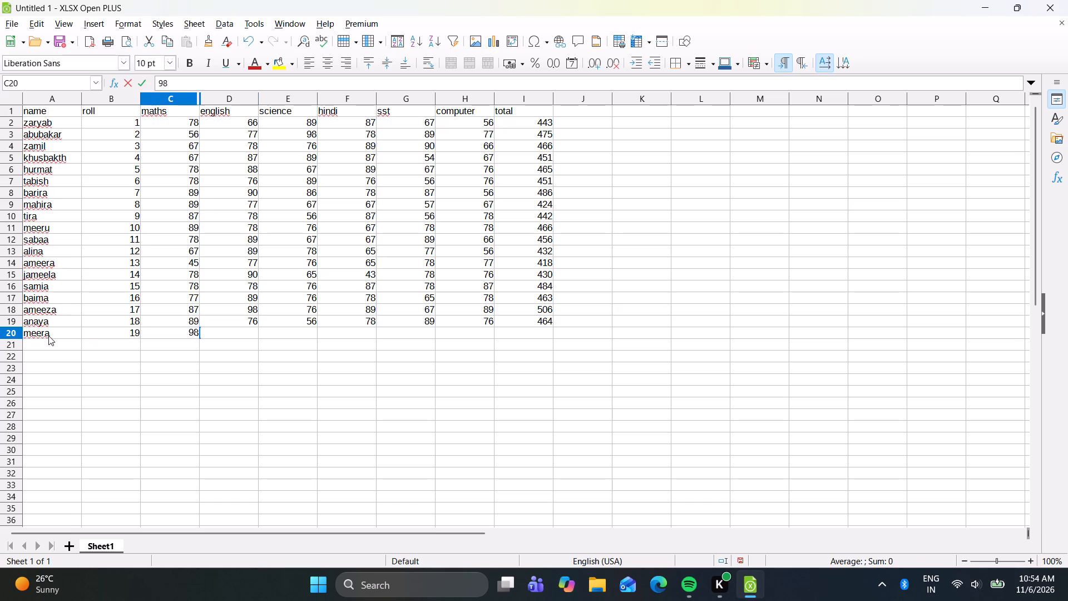
text(76)
key(Right)
text(56)
key(Right)
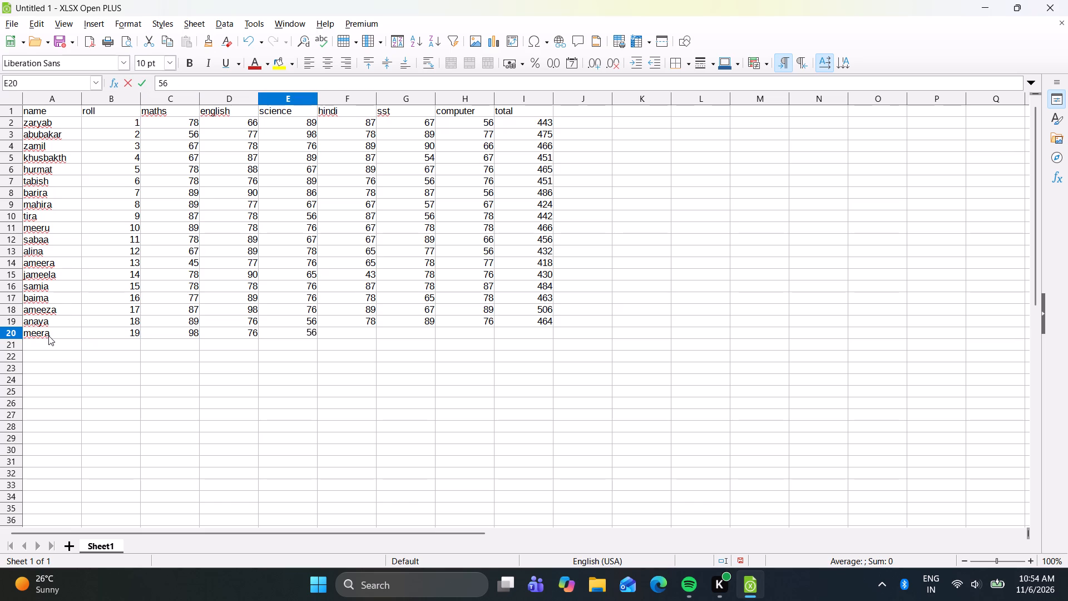
text(78)
key(Right)
text(565)
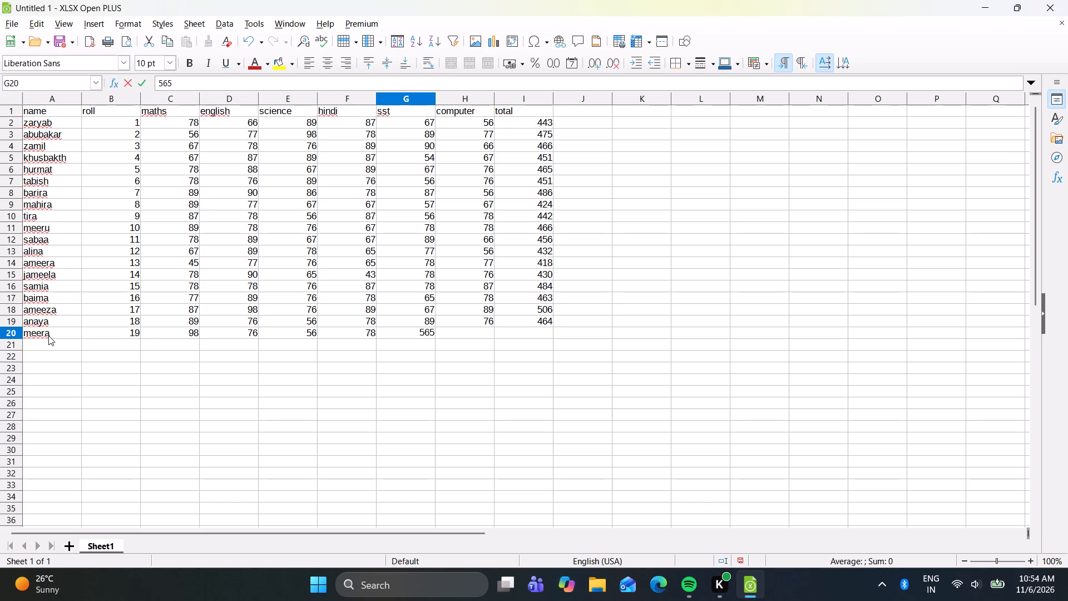
key(BackSpace)
key(Right)
text(65)
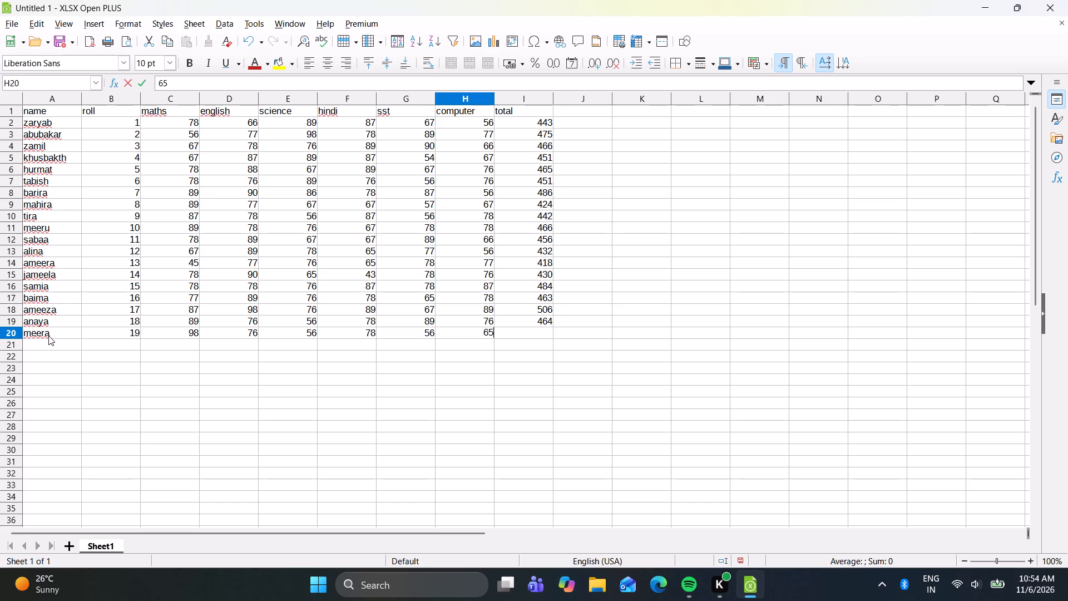
key(Right)
Calculate the nineteenth student's total in cell I20 with the formula =sum(c20:h20).
text(=sum(c)
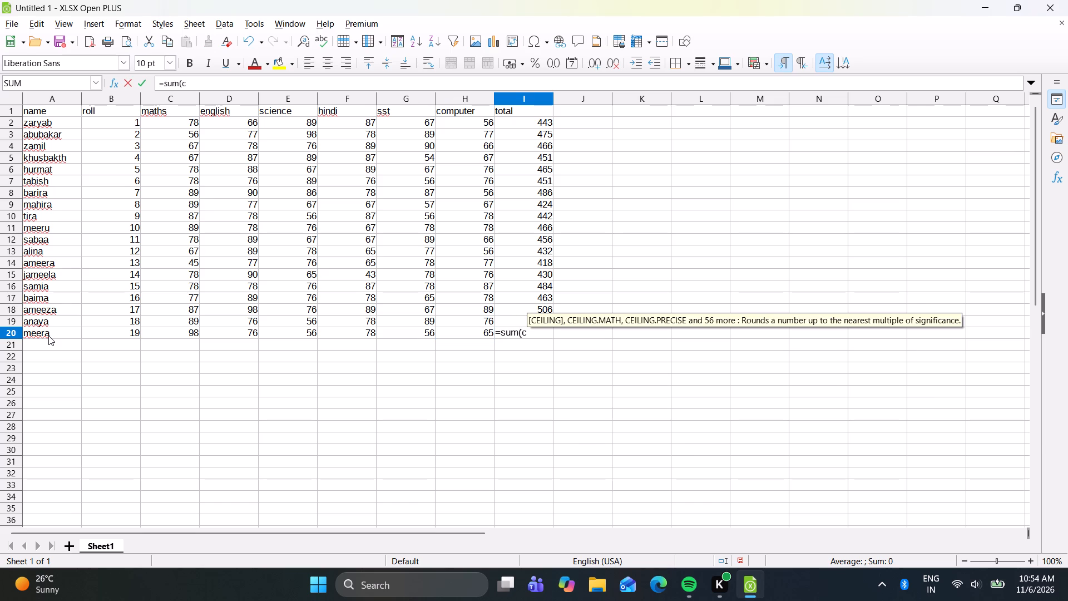
text(29)
key(BackSpace)
key(0)
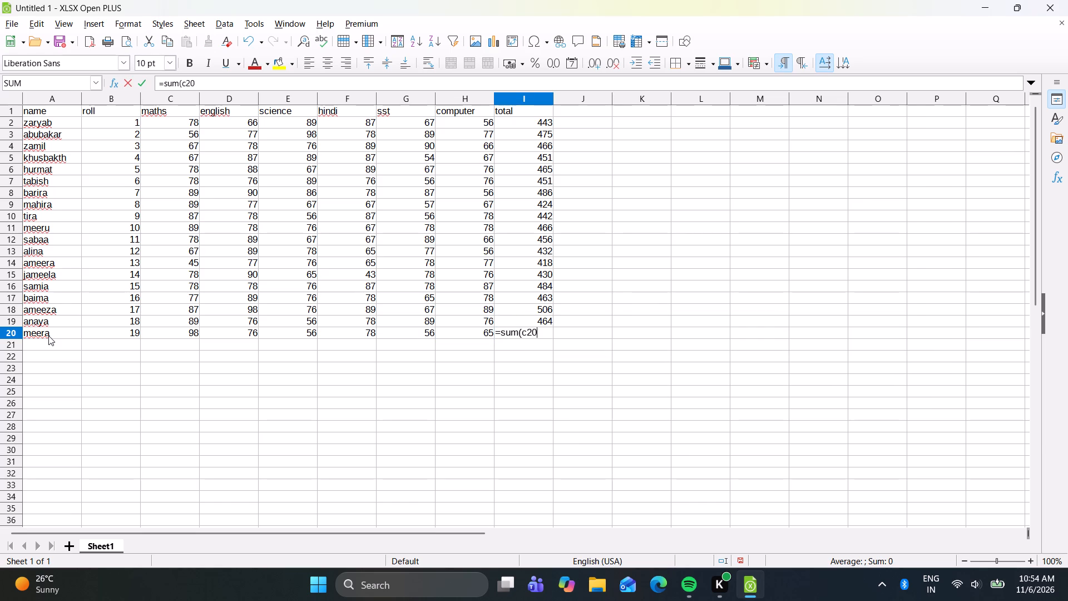
key(shift+colon)
text(h20))
key(Return)
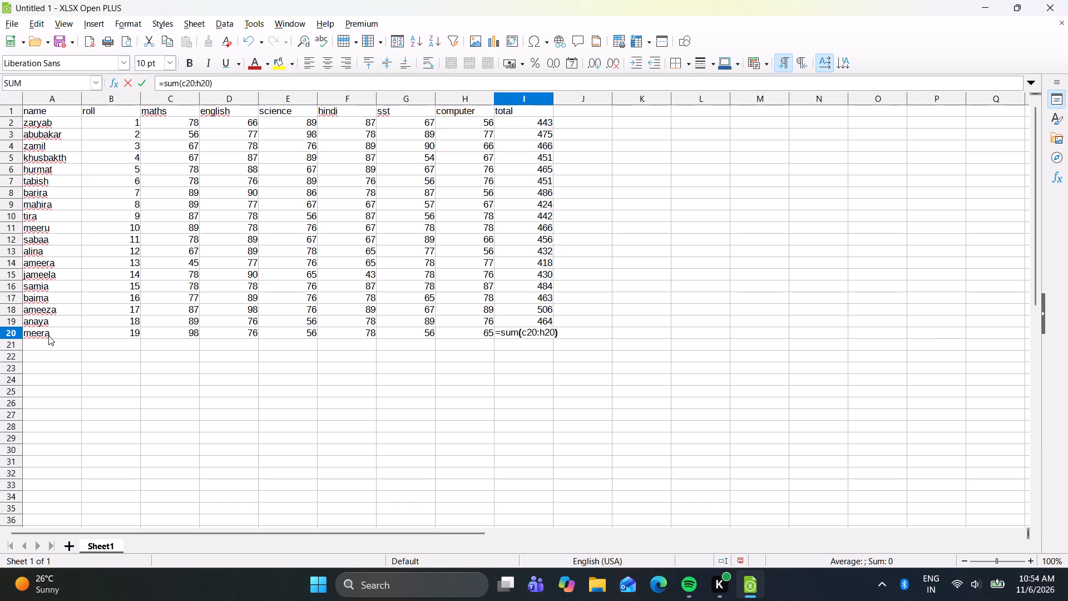
Start the twentieth student record in row 21 with the name hussain and roll number 20.
click(50, 340)
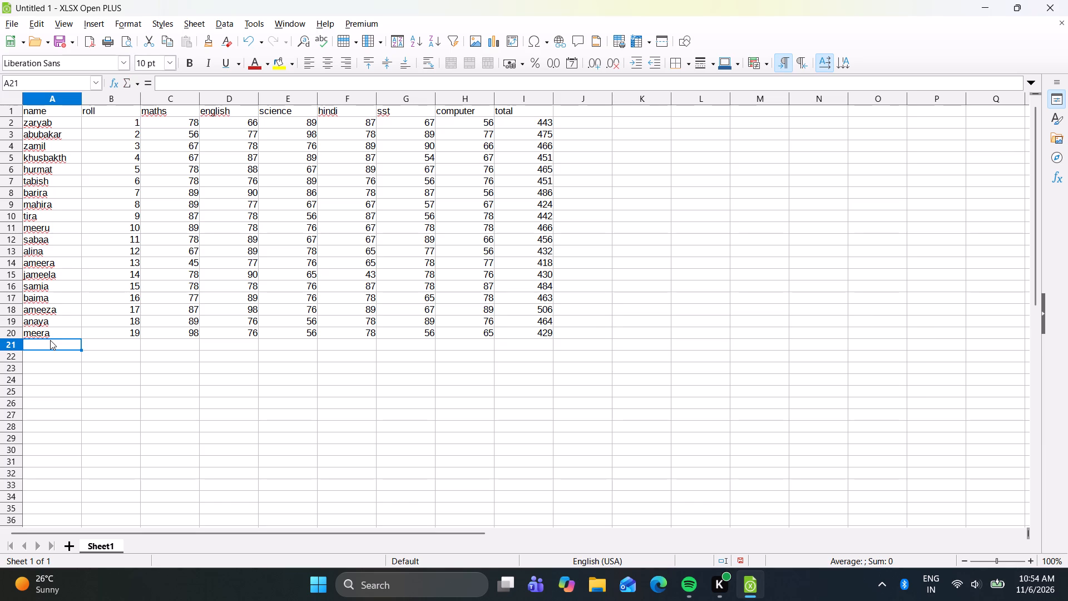
text(hussain)
key(Right)
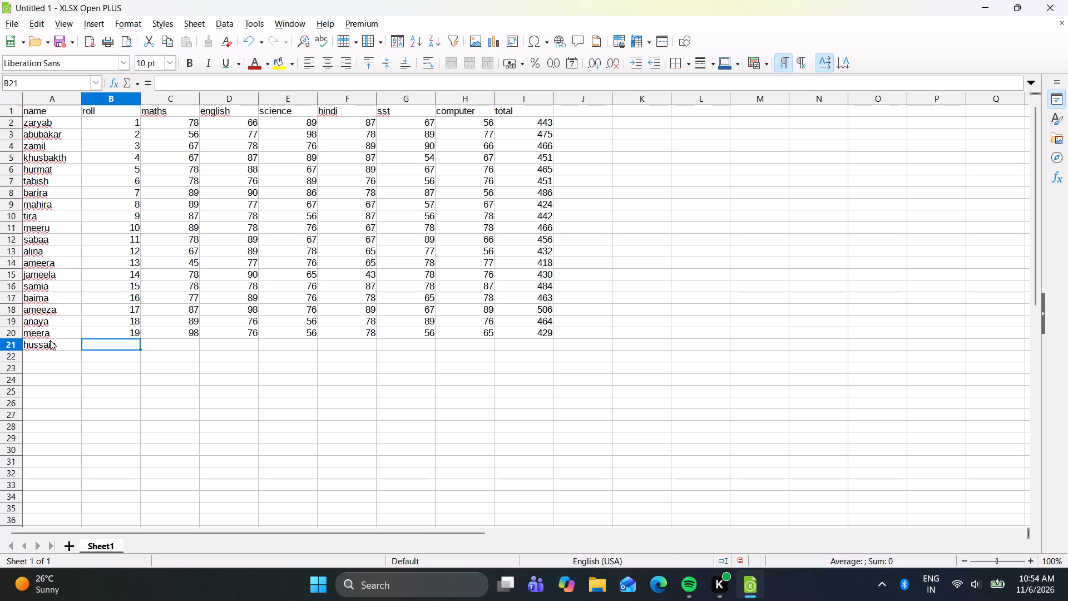
text(20)
key(Right)
Enter the twentieth student's marks in cells C21 to H21: 87, 67, 76, 65, 67 and 56.
text(87)
key(Right)
text(67)
key(Right)
text(76)
key(Right)
text(65)
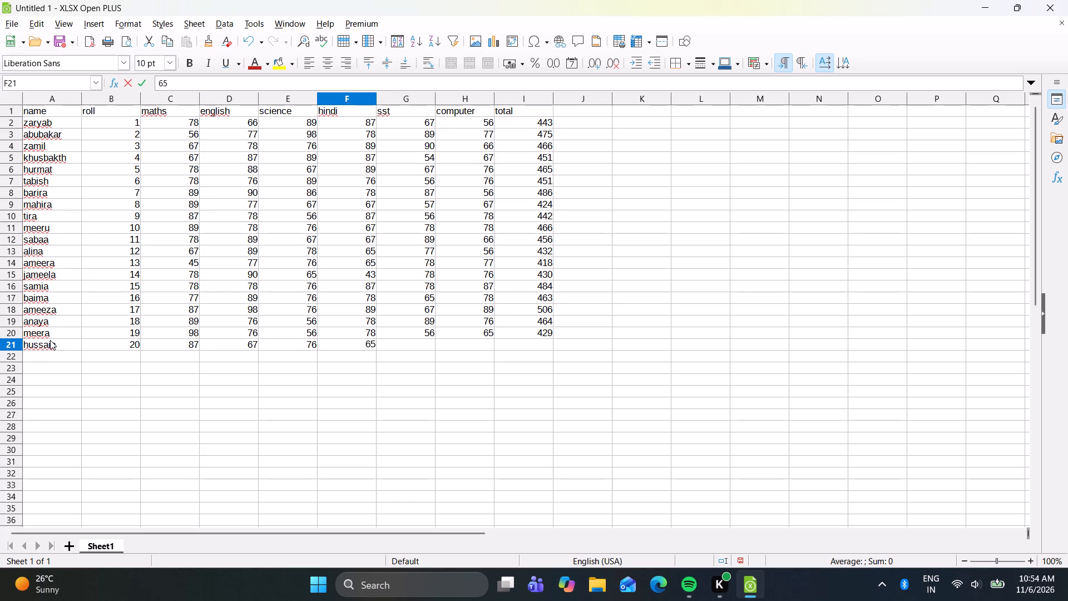
key(Right)
text(67)
key(Right)
text(56)
key(Right)
Calculate the twentieth student's total in cell I21 with the formula =sum(c21:h21).
text(=sum)
text((c)
text(21)
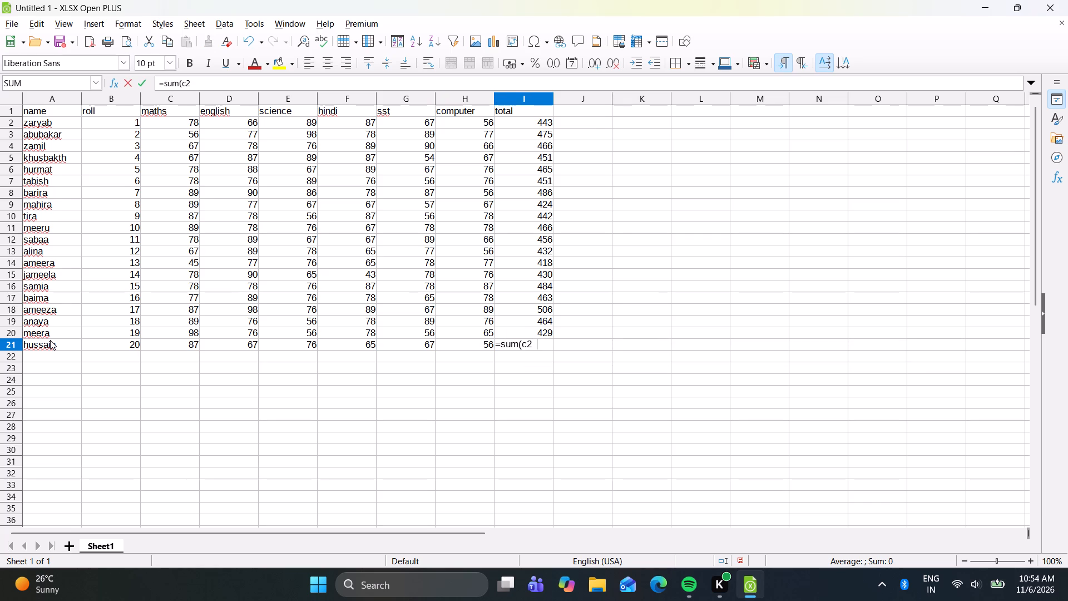
text(:h21)
key(shift+parenright)
key(Return)
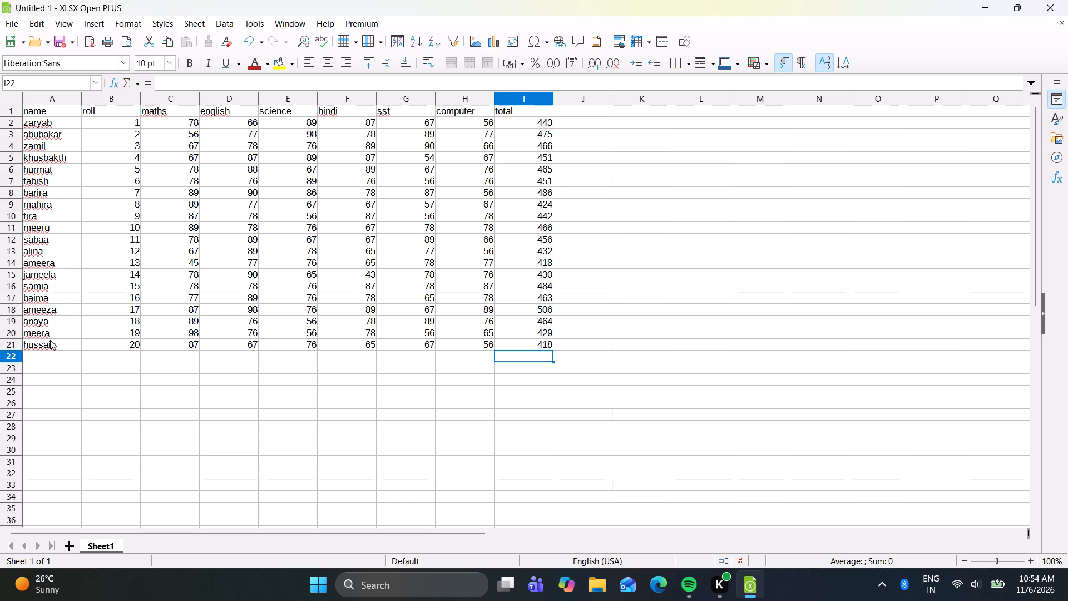
Start the twenty-first student record in row 22 with the name naila and roll number 21.
click(52, 349)
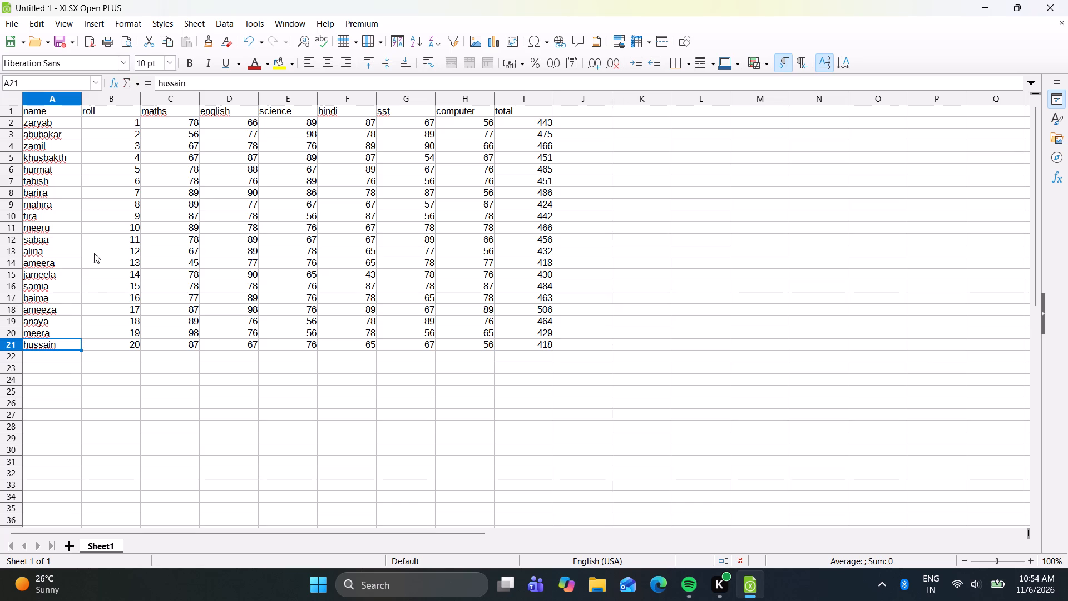
click(55, 348)
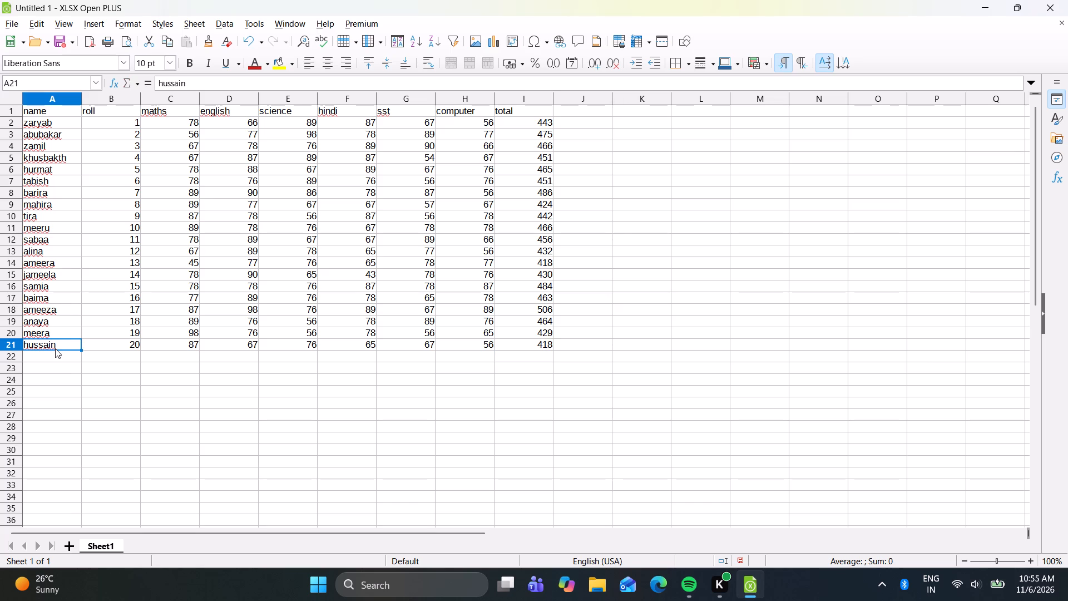
click(48, 359)
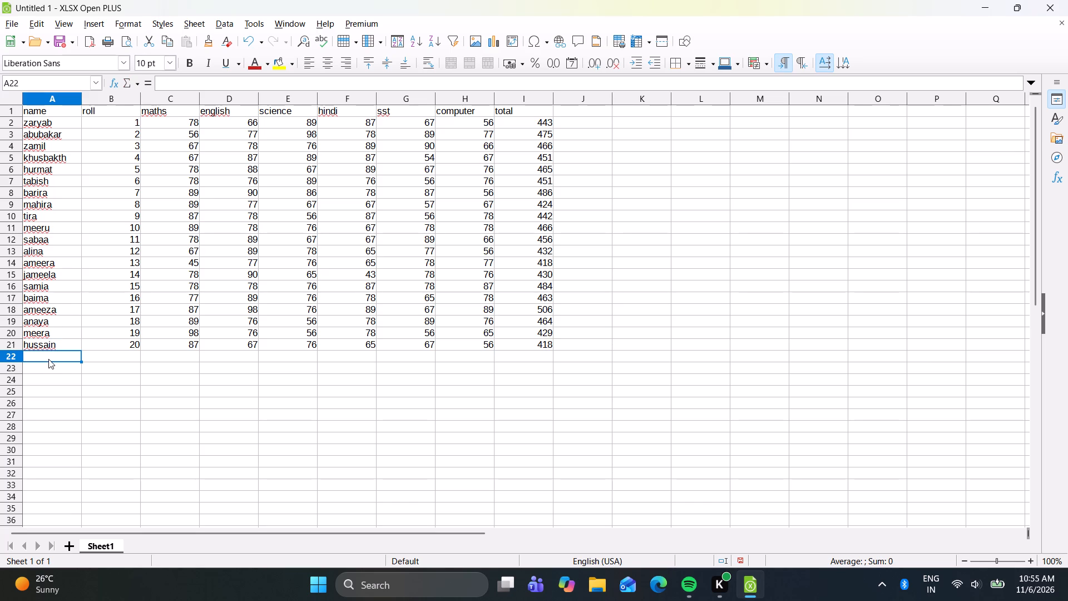
text(naila)
key(Right)
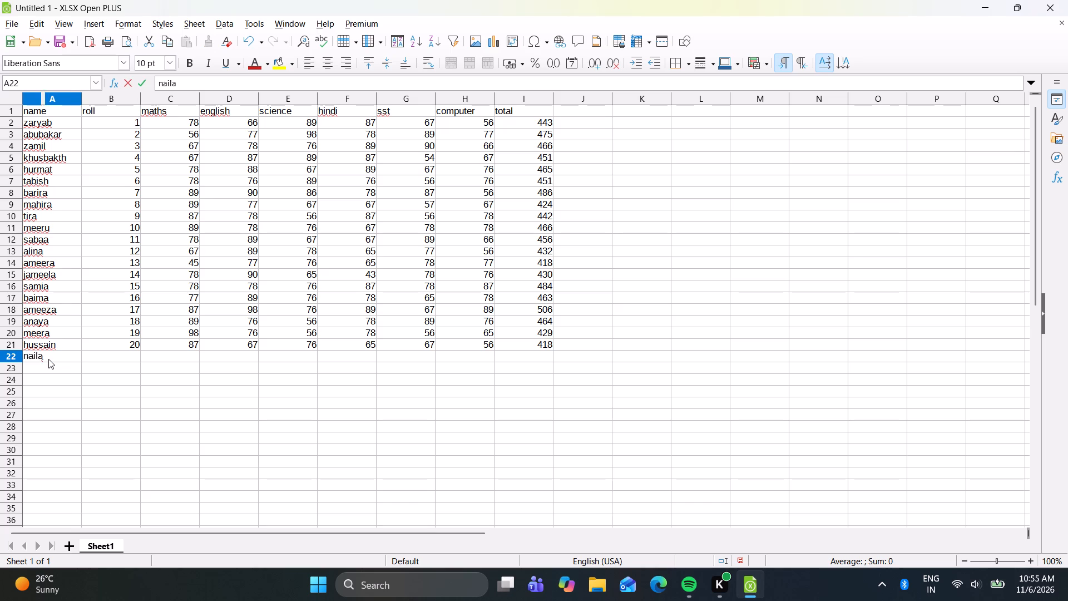
text(21)
key(Right)
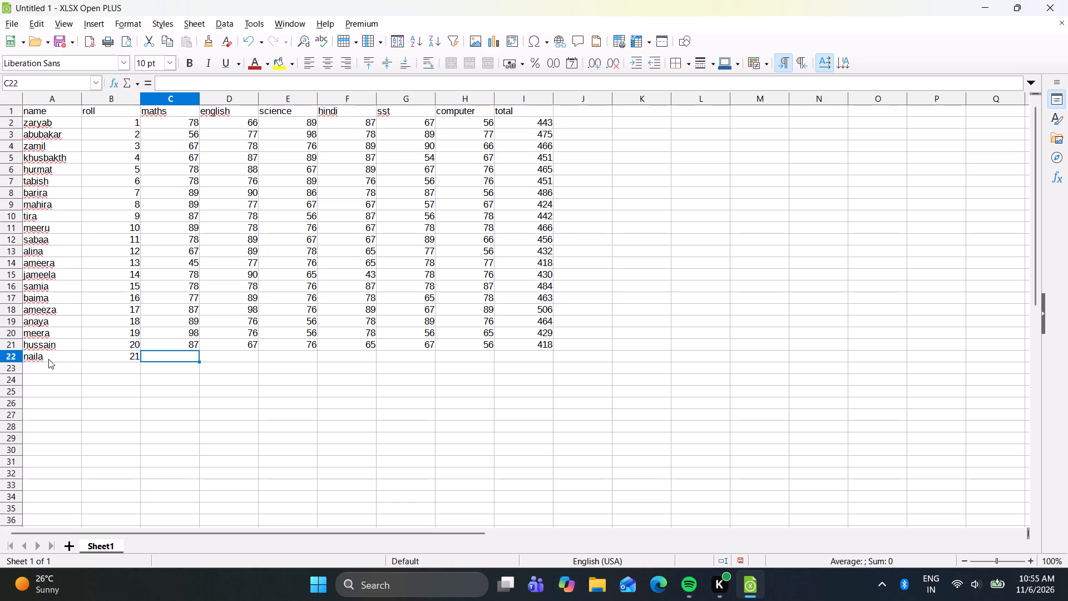
Enter the twenty-first student's marks in cells C22 to H22: 56, 78, 89, 76, 76 and 65.
text(56)
key(Right)
text(78)
key(Right)
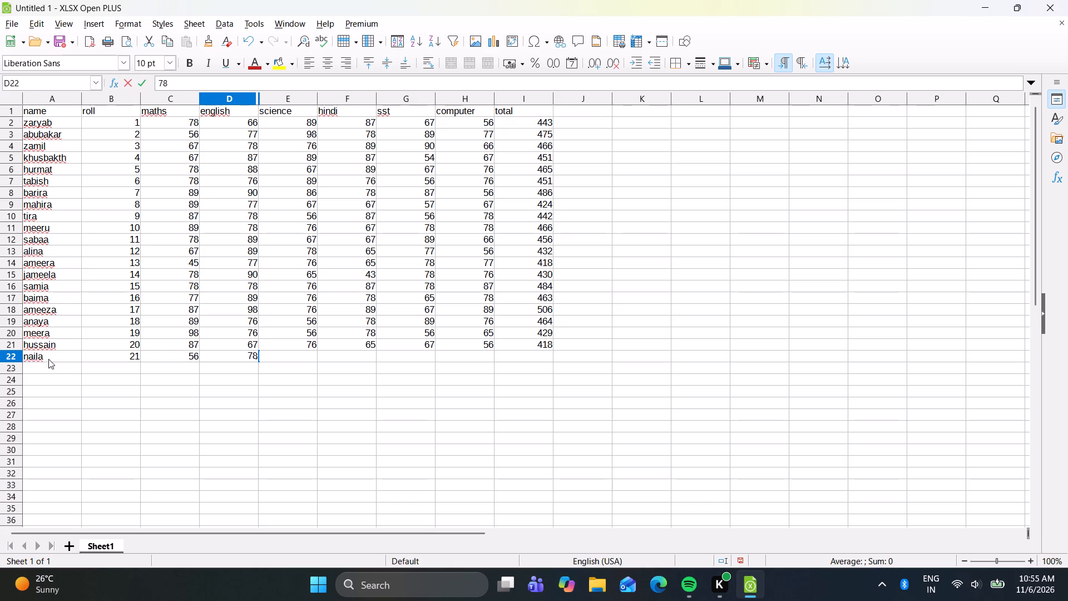
text(89)
key(Right)
text(76)
key(Right)
text(76)
key(Right)
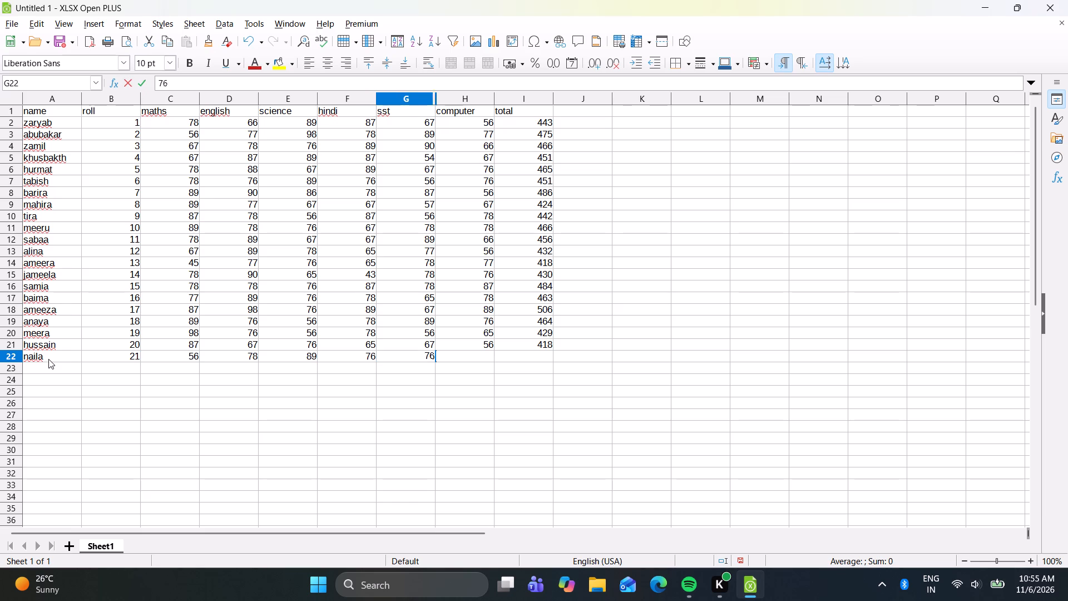
text(65)
key(Right)
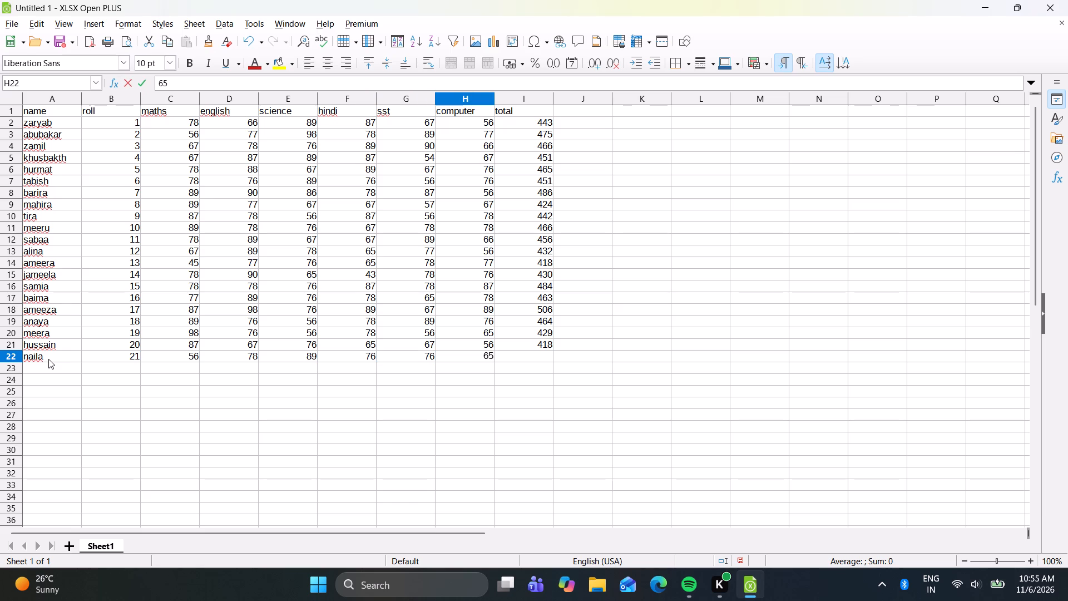
Calculate the twenty-first student's total in cell I22 with the formula =sum(c22:h22).
text(=sum)
key(shift+parenleft)
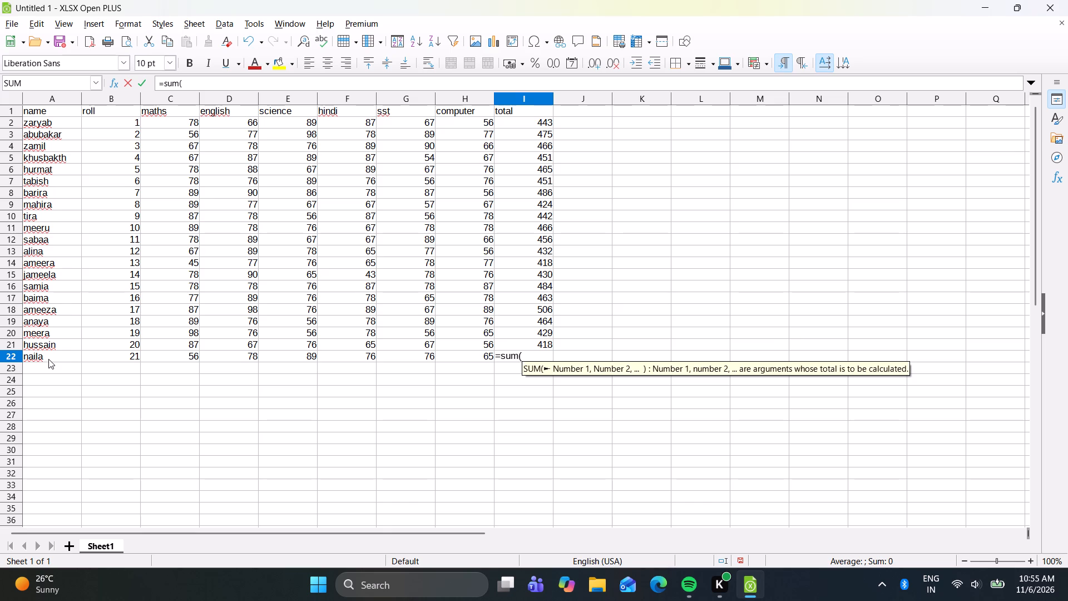
text(c22)
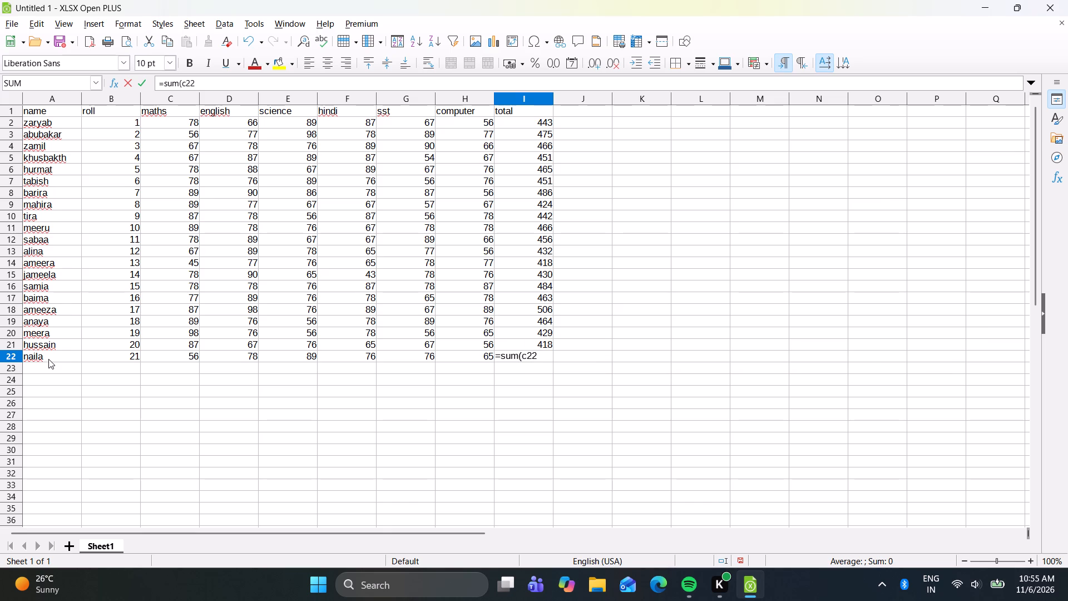
text(:h22)
key(shift+parenright)
key(Return)
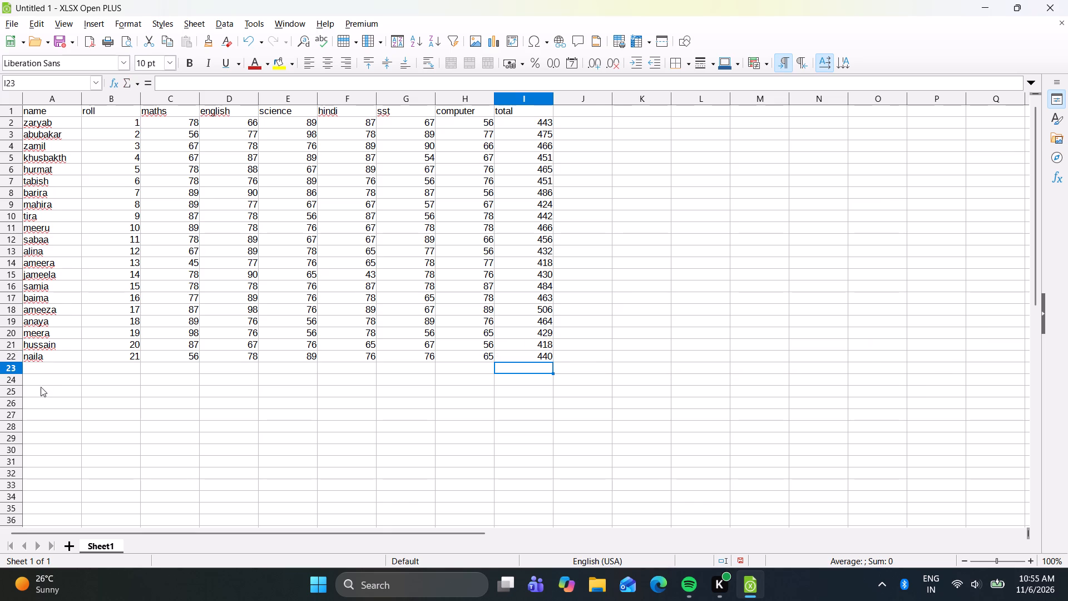
Start the twenty-second student record in row 23 with the name heeeba and roll number 22.
click(38, 364)
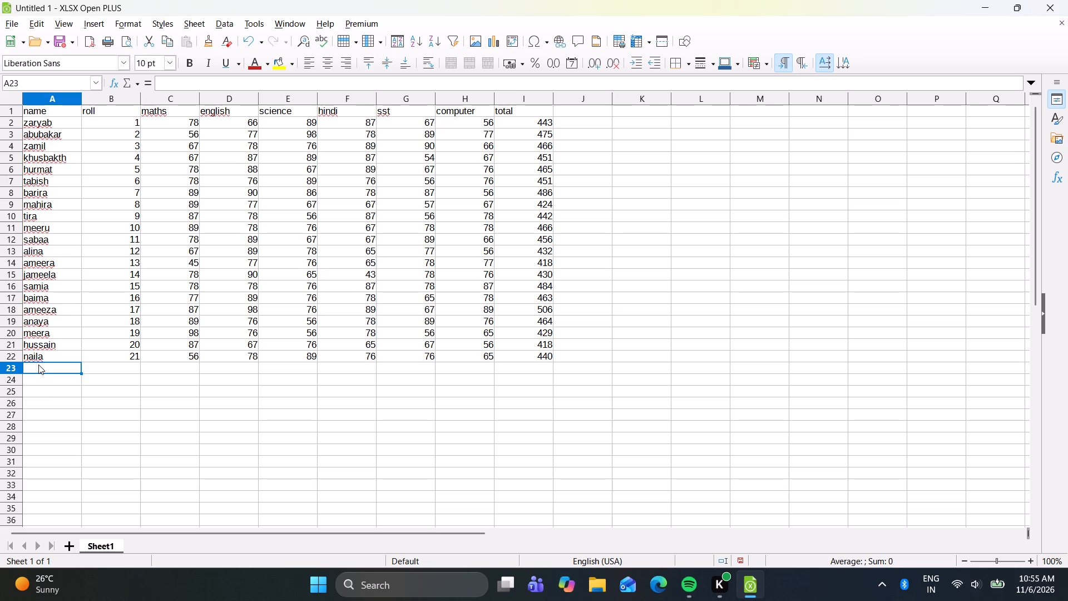
text(heeeba)
key(Right)
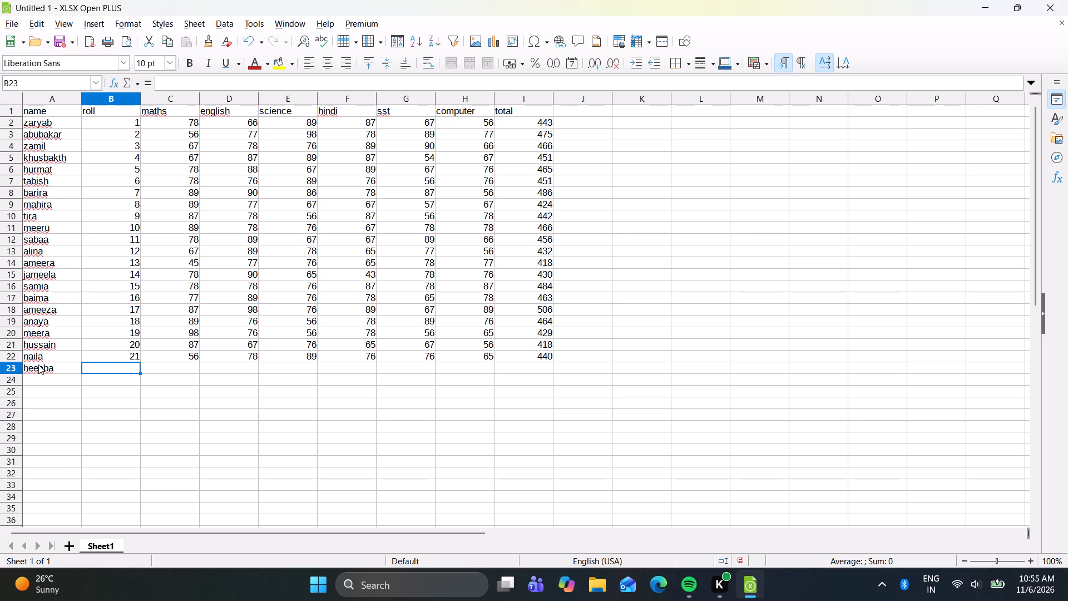
text(22)
key(Right)
Enter the twenty-second student's marks in cells C23 to H23: 89, 76, 56, 78, 65 and 87.
text(89)
key(Right)
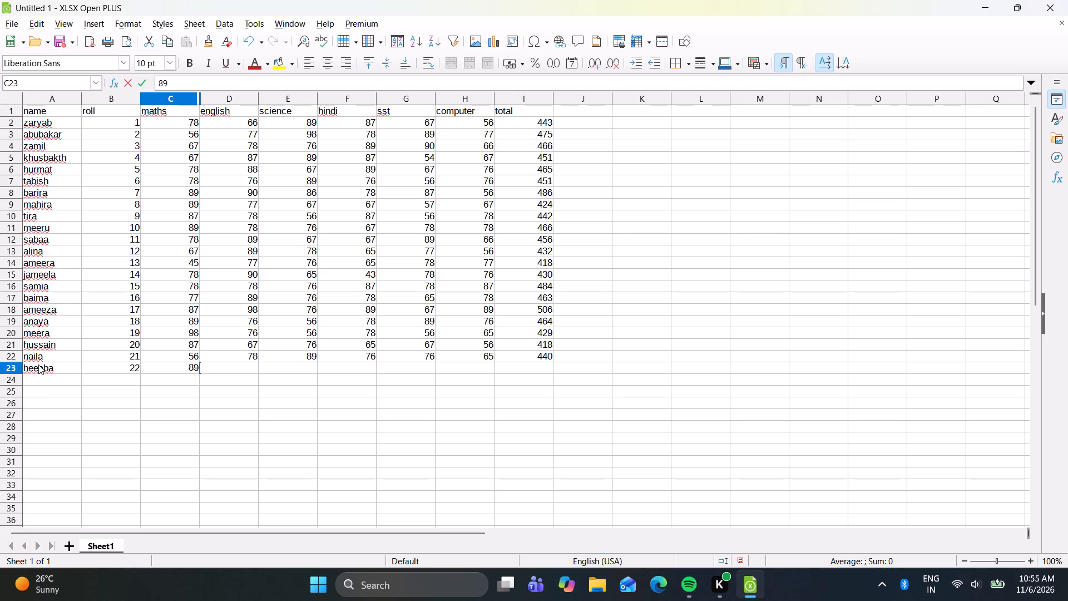
text(76)
key(Right)
text(56)
key(Right)
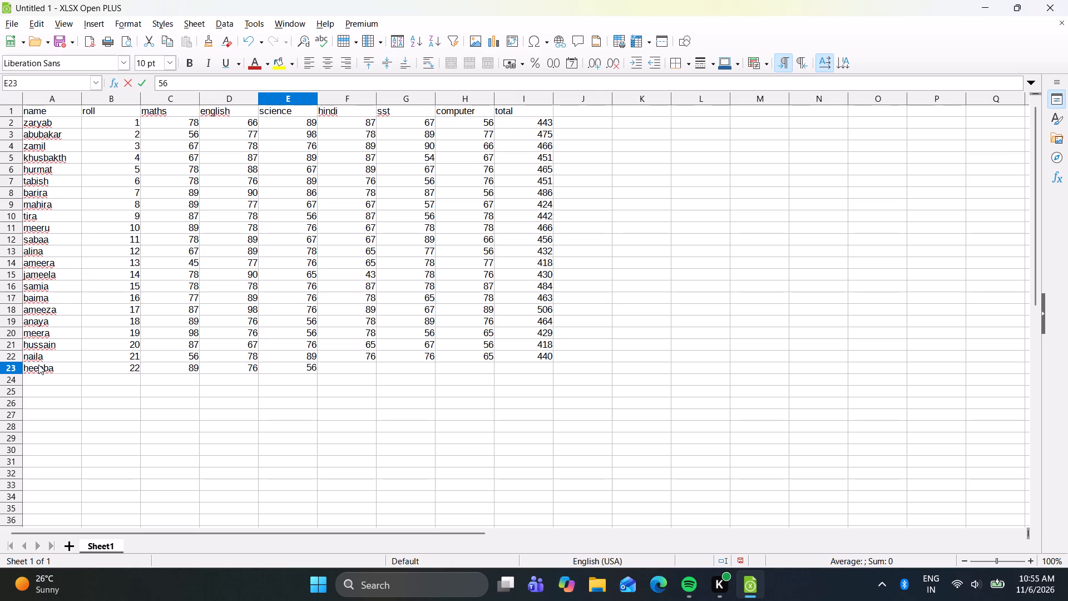
text(78)
key(Right)
text(65)
key(Right)
text(87)
key(Right)
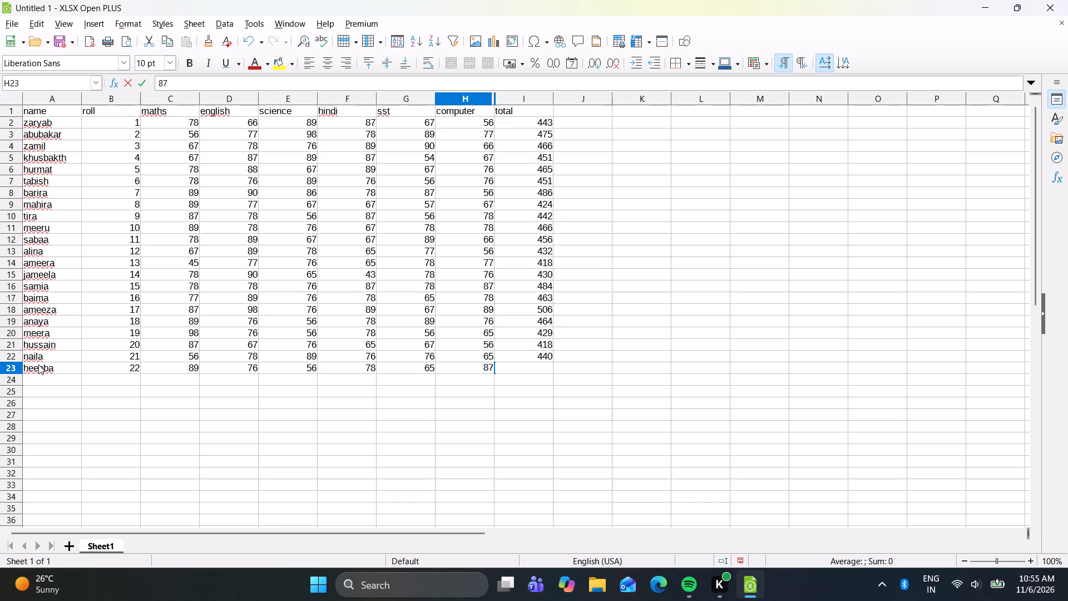
Calculate the twenty-second student's total in cell I23 with the formula =sum(c23:h23).
text(=sum)
text((c)
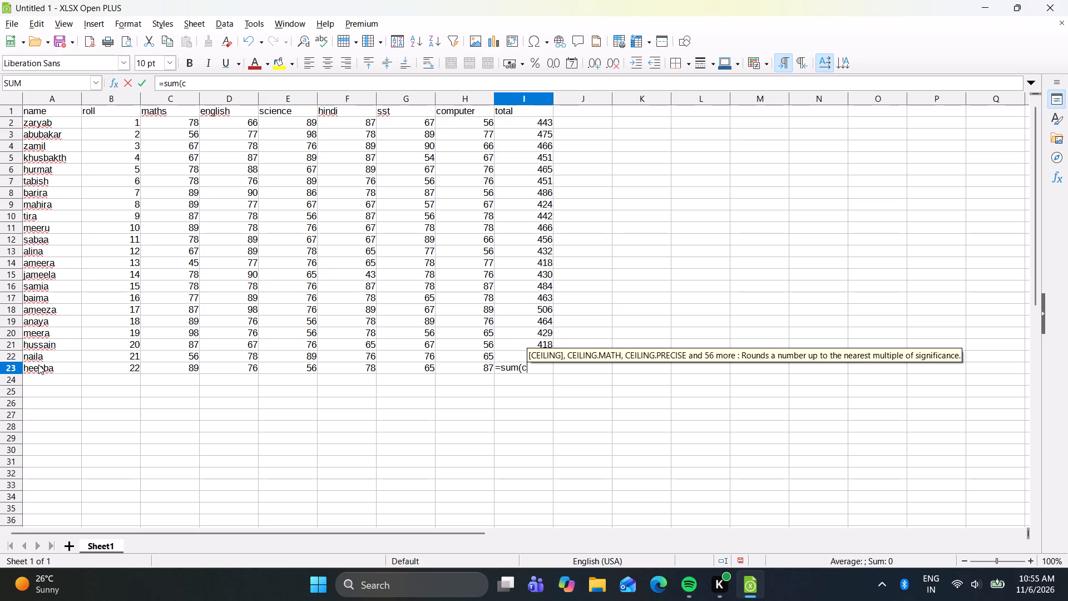
text(23)
key(shift+quotedbl)
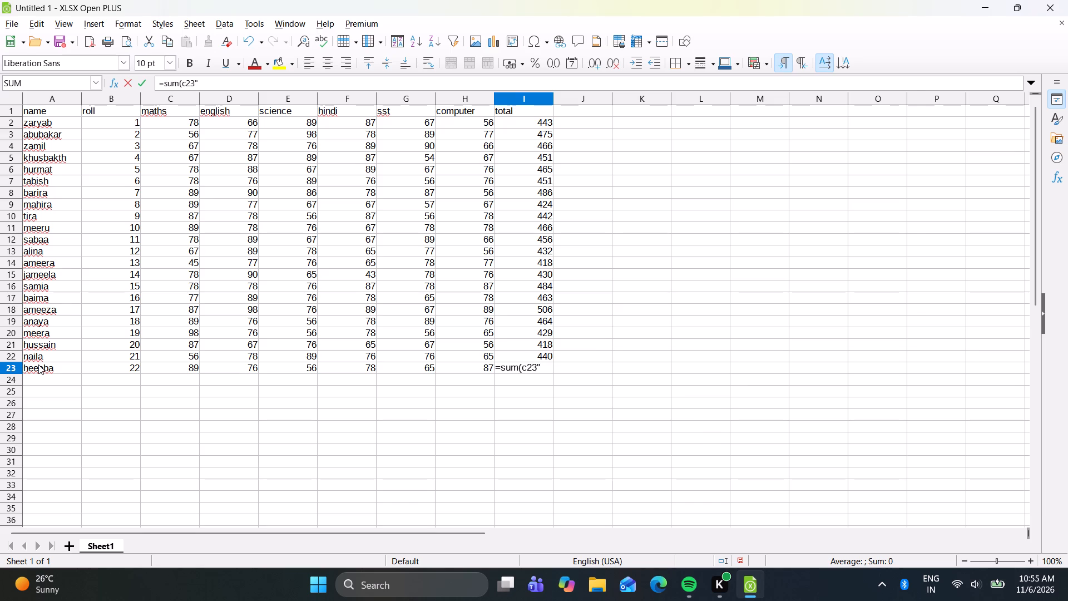
key(BackSpace)
key(shift+colon)
key(h)
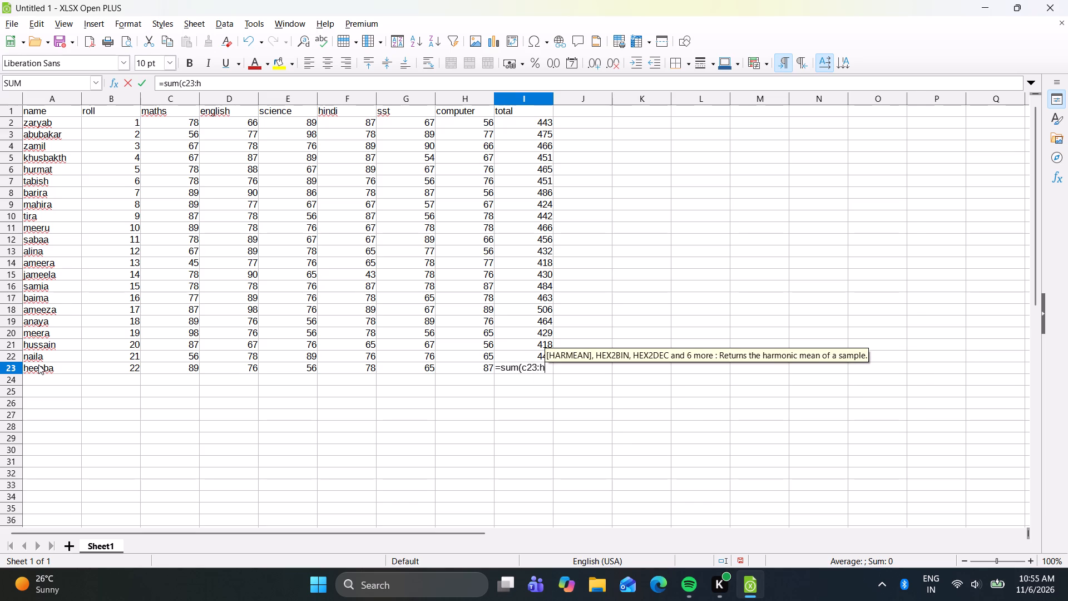
text(23)
key(shift+parenright)
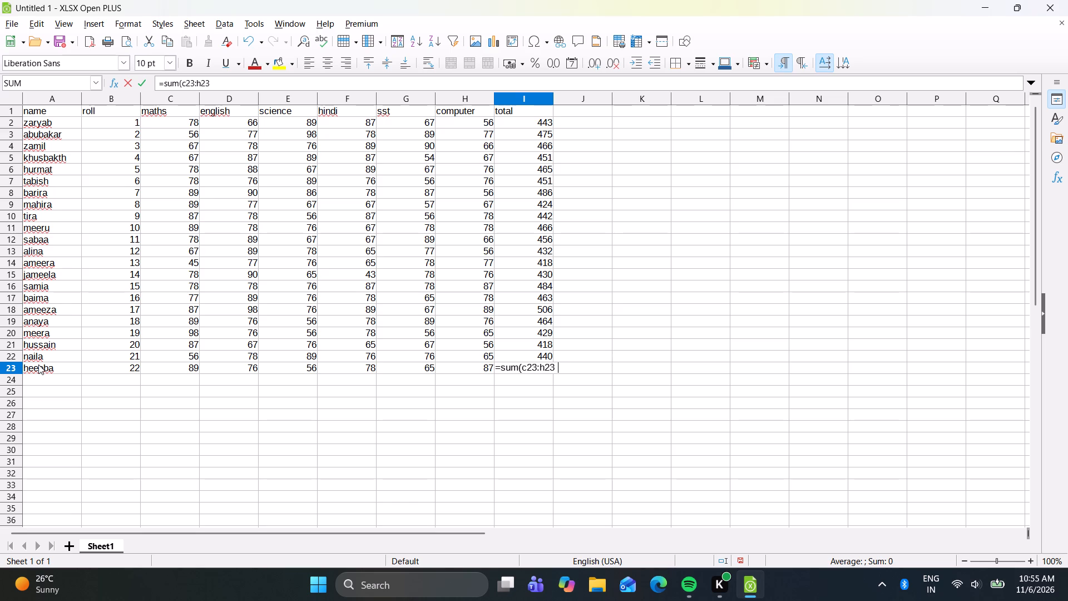
key(Return)
Start the twenty-third student record in row 24 with the name hira and roll number 23.
click(34, 377)
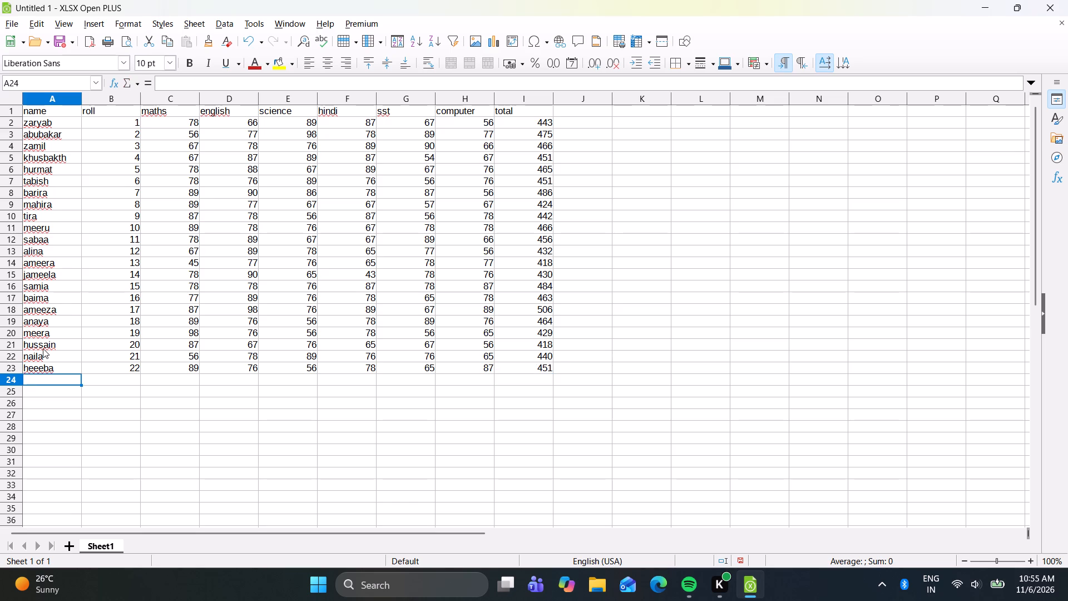
text(hi)
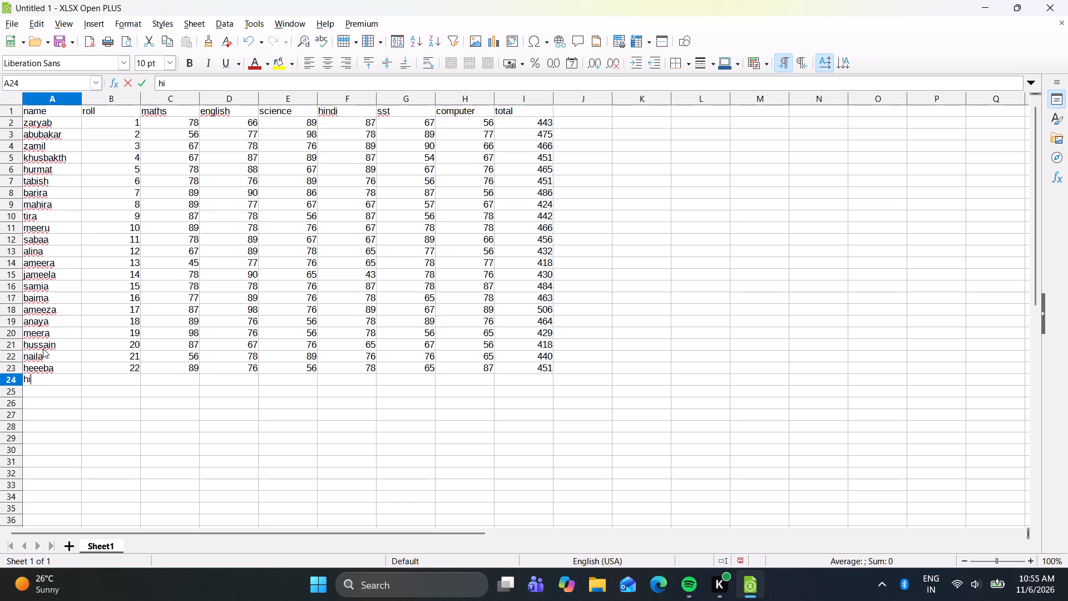
text(ra)
key(Right)
text(23)
key(Right)
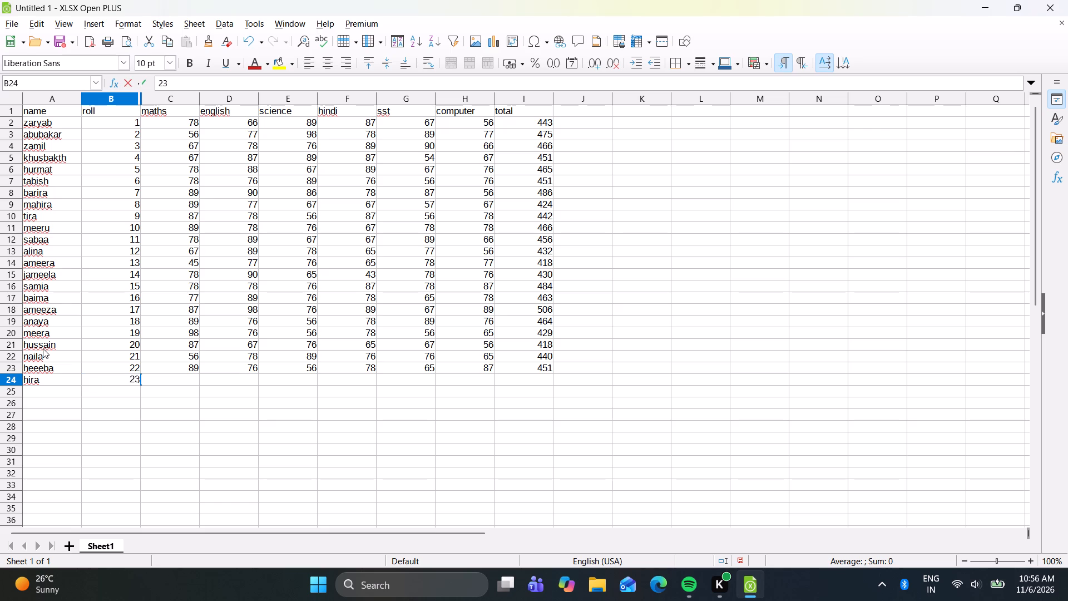
Enter the twenty-third student's marks in cells C24 to H24: 76, 87, 67, 65, 98 and 77.
text(76)
key(Right)
text(87)
key(Right)
text(67)
key(Right)
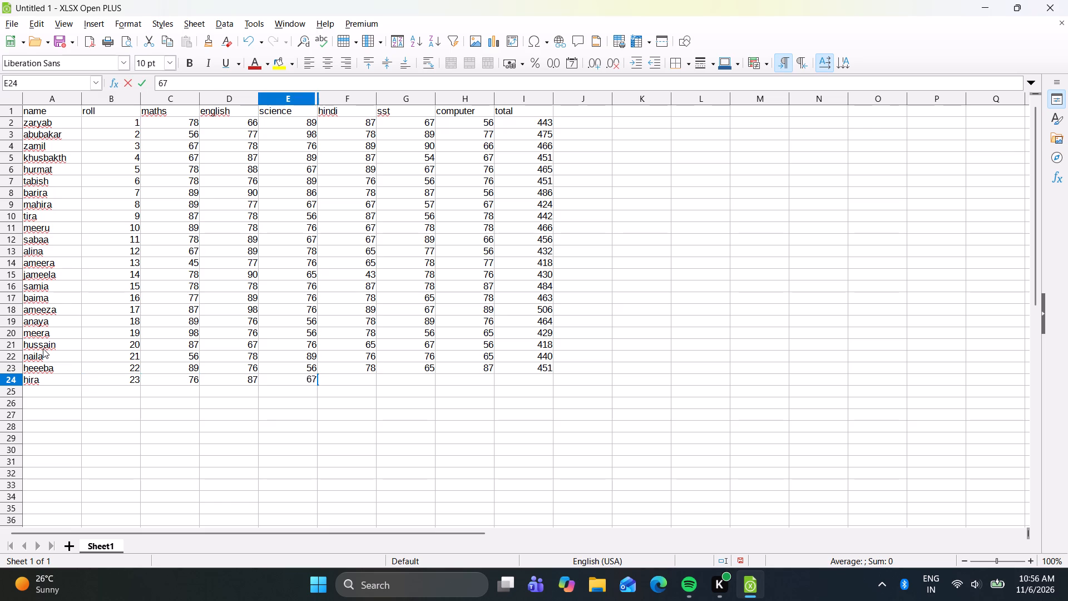
text(65)
key(Right)
text(98)
key(Right)
text(776)
key(BackSpace)
key(Right)
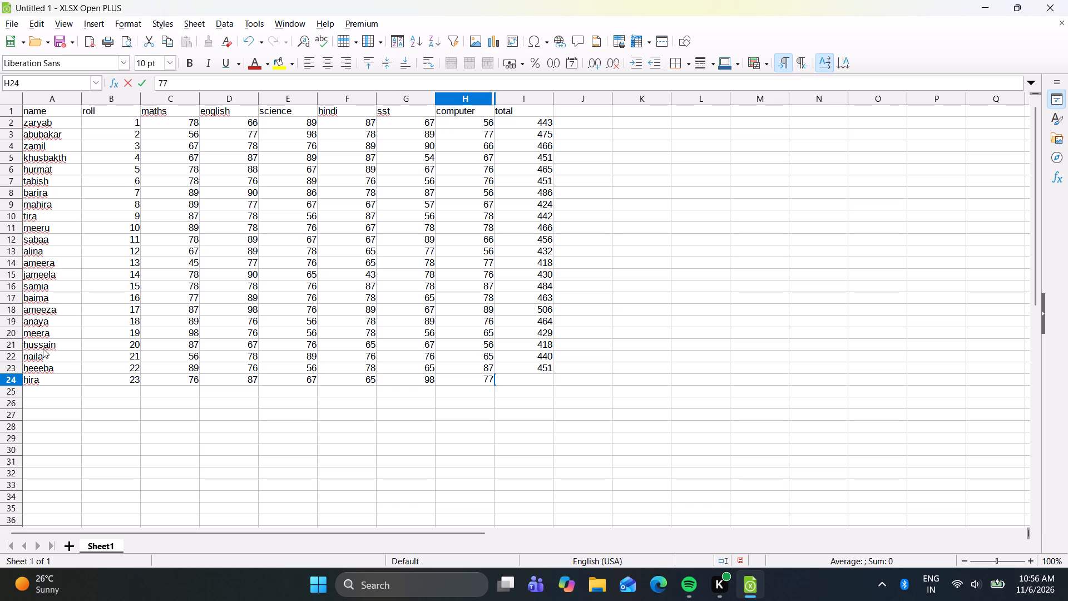
Calculate the twenty-third student's total in cell I24 with the formula =sum(c24:h24).
text(=sum(c)
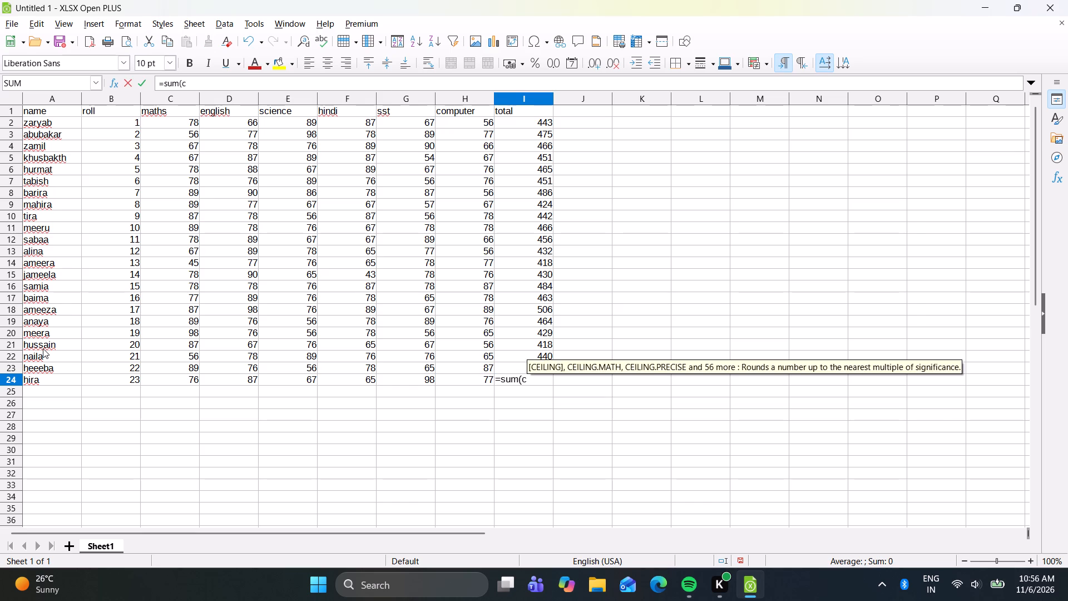
text(24)
text(:h24)
key(shift+parenright)
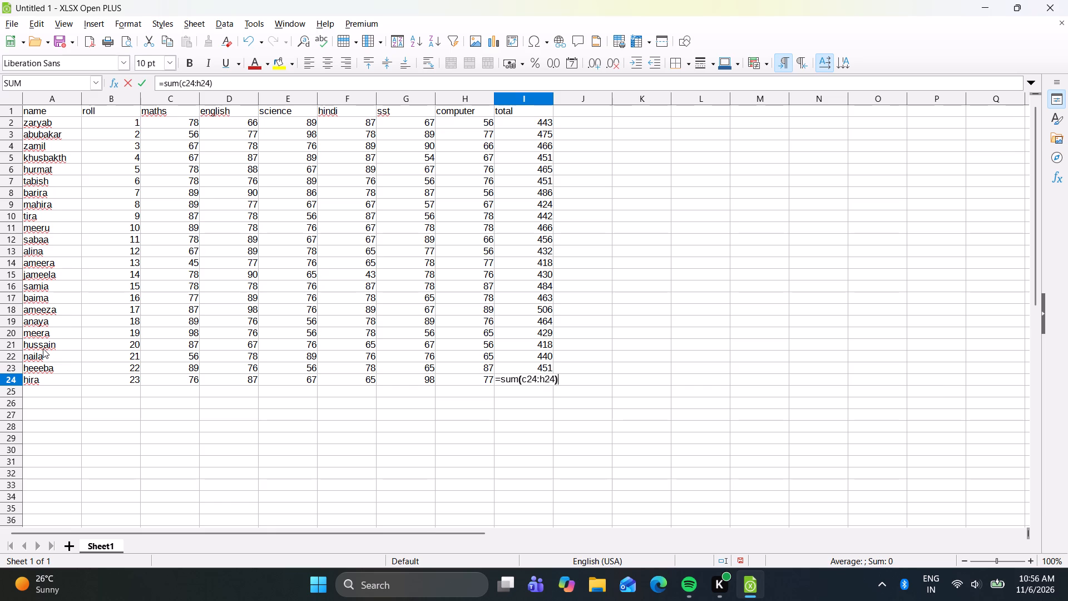
key(Return)
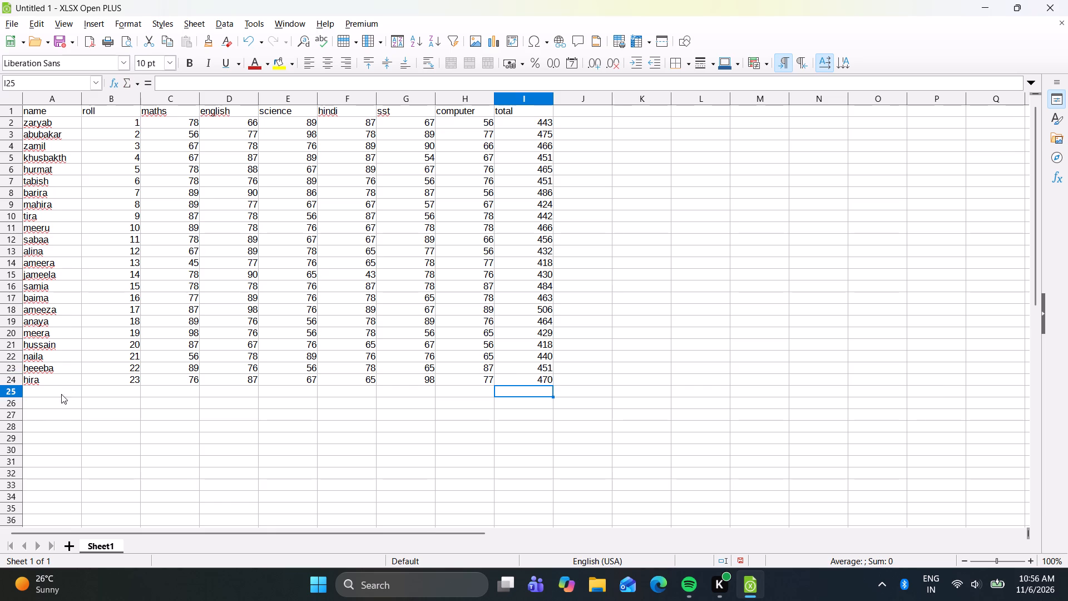
Start the twenty-fourth student record in row 25 with the name kaira and roll number 24.
click(52, 386)
text(kaira)
key(Right)
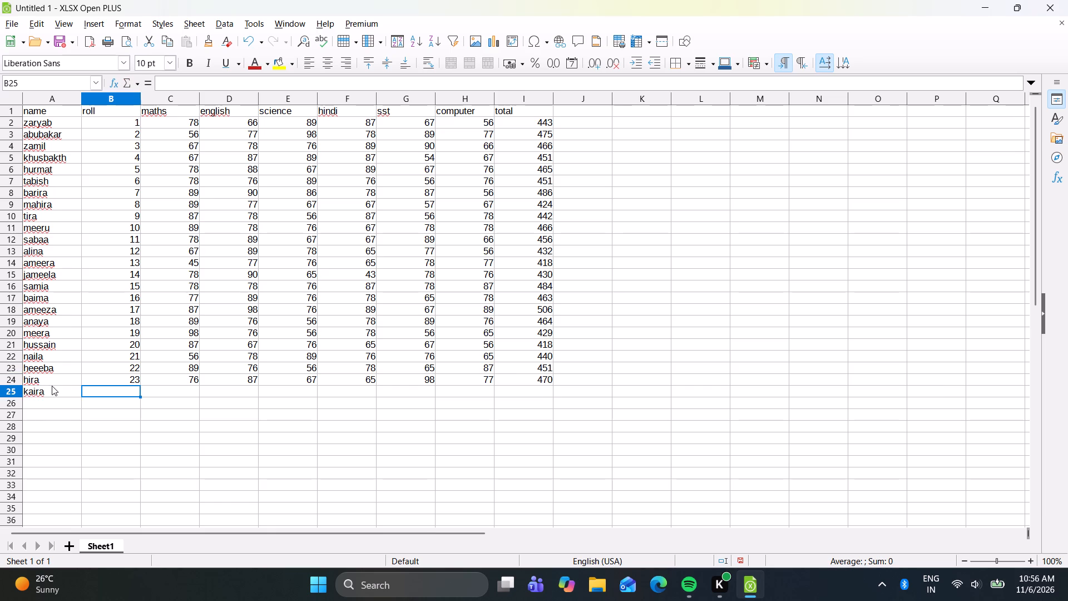
text(24)
key(Right)
Enter the twenty-fourth student's marks in cells C25 to H25: 67, 98, 88, 78, 65 and 54.
text(67)
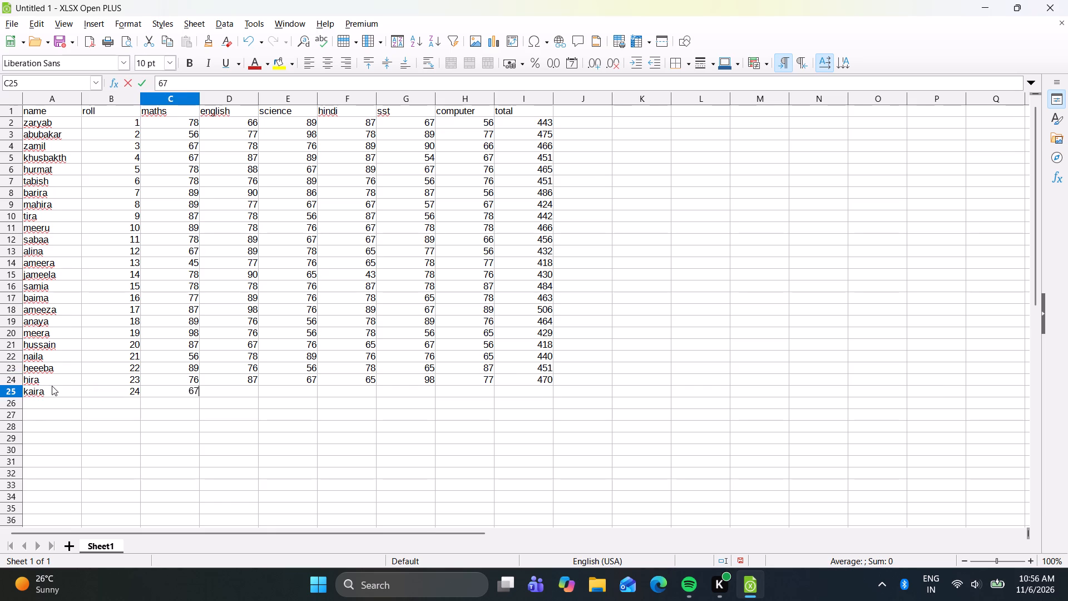
key(Right)
text(98)
key(Right)
text(09)
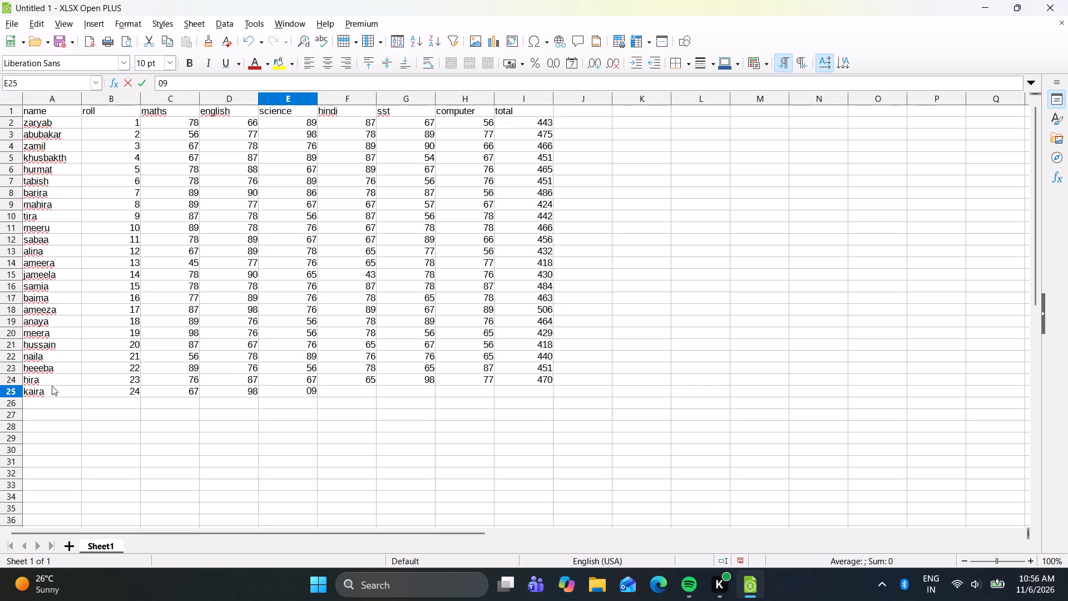
key(BackSpace)
key(8)
key(8)
key(Right)
text(78)
key(Right)
text(65)
key(Right)
key(4)
key(F5)
text(55)
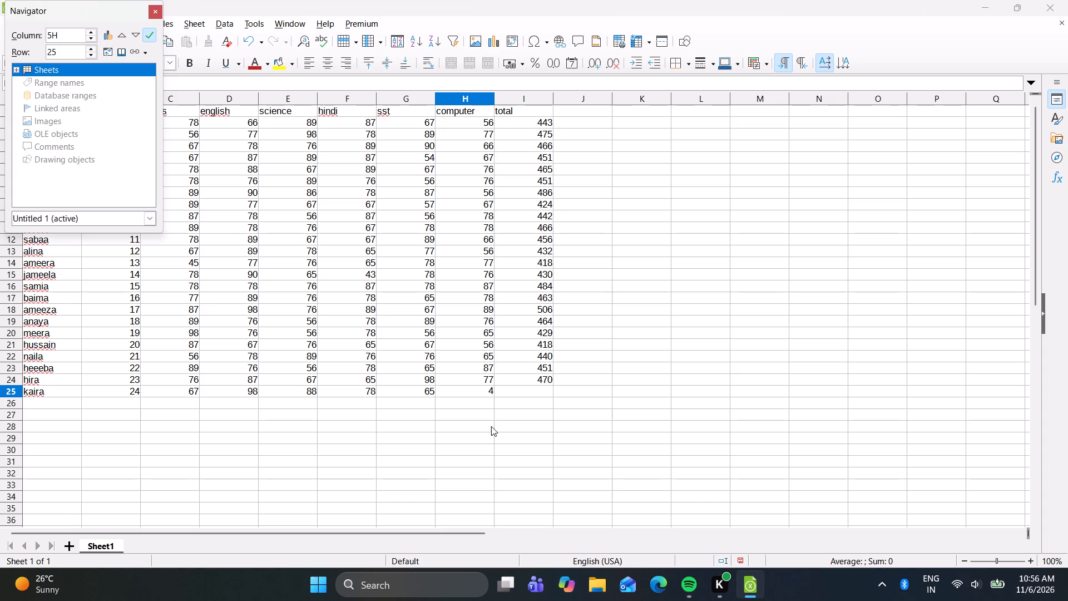
click(464, 390)
key(5)
key(Right)
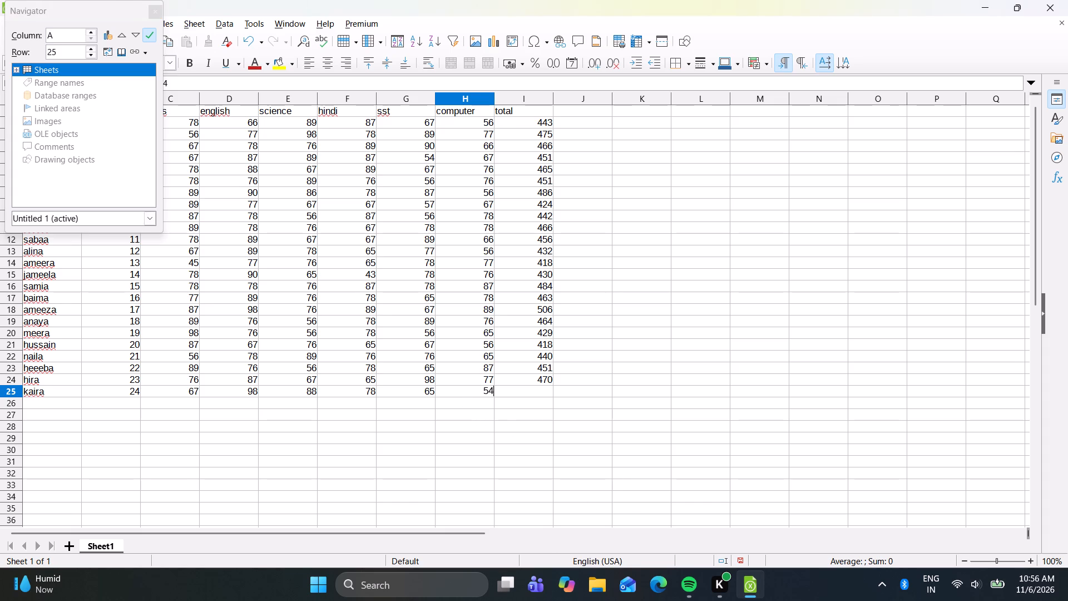
key(Right)
click(150, 2)
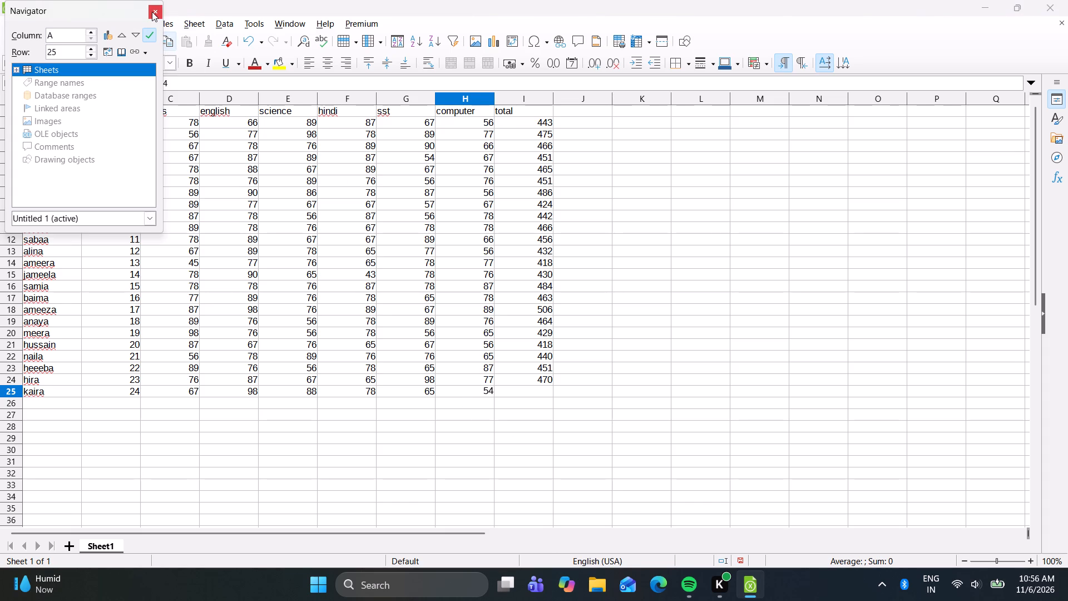
click(152, 12)
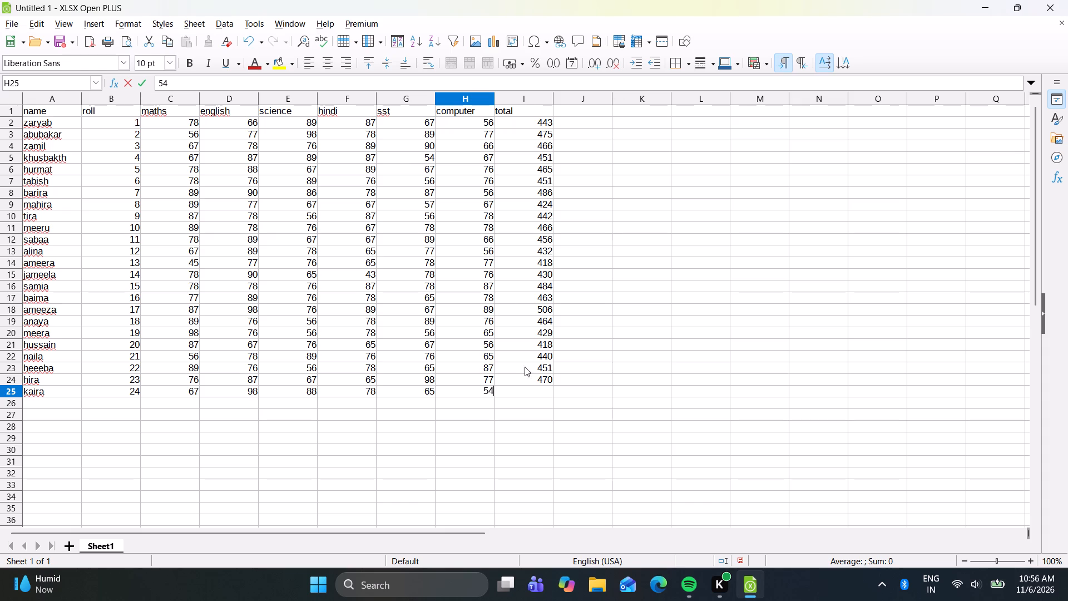
Calculate the twenty-fourth student's total in cell I25 with the formula =sum(c25:h25).
click(523, 387)
text(=sum(c25)
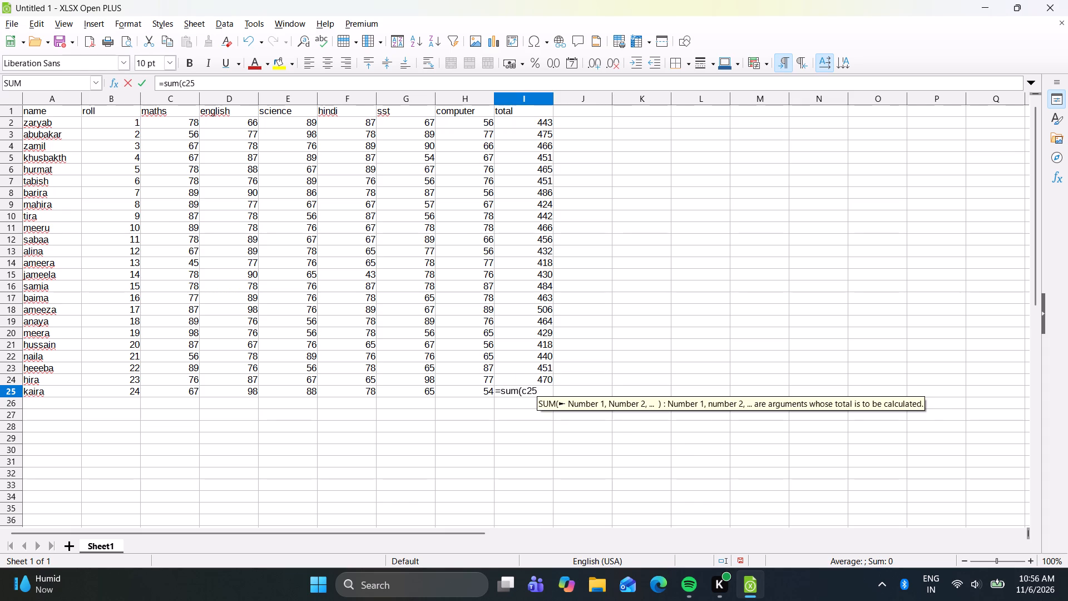
text(;h25)
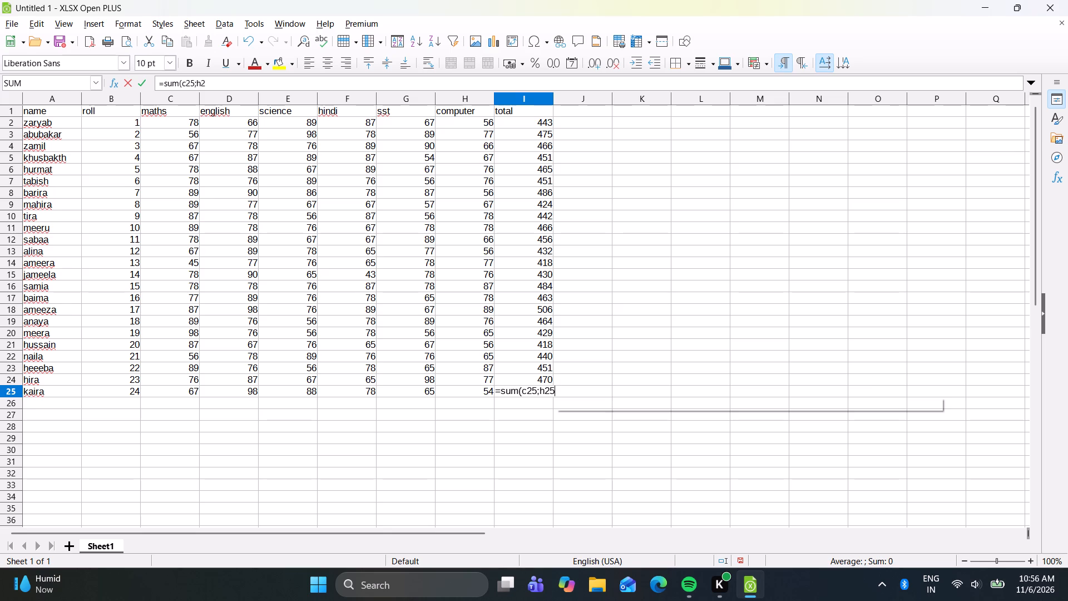
key(BackSpace)
key(BackSpace)
key(BackSpace)
key(BackSpace)
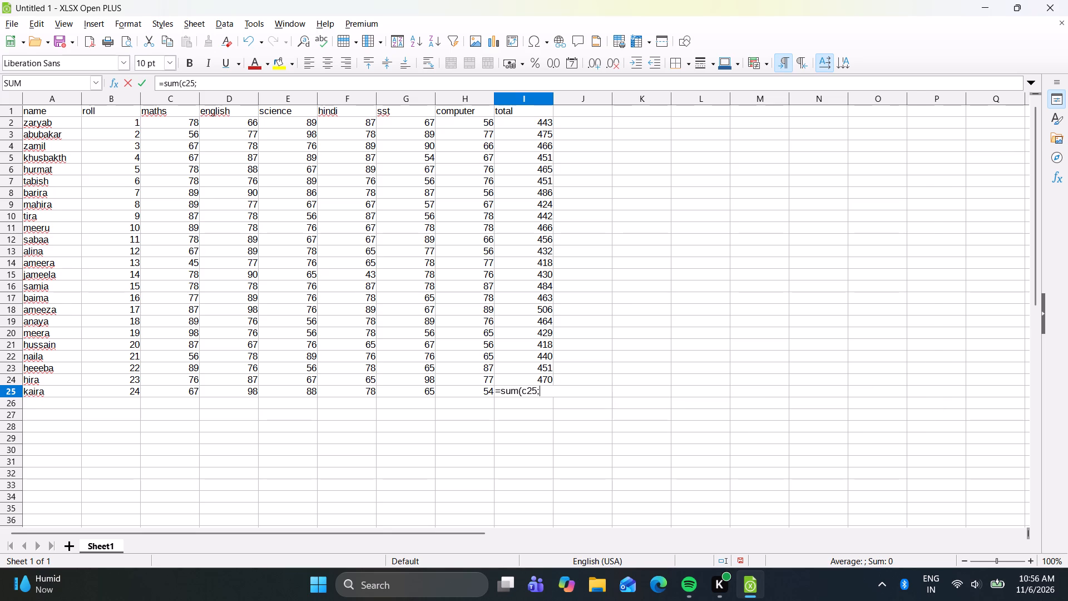
text(:h25)
key(shift+parenright)
key(Return)
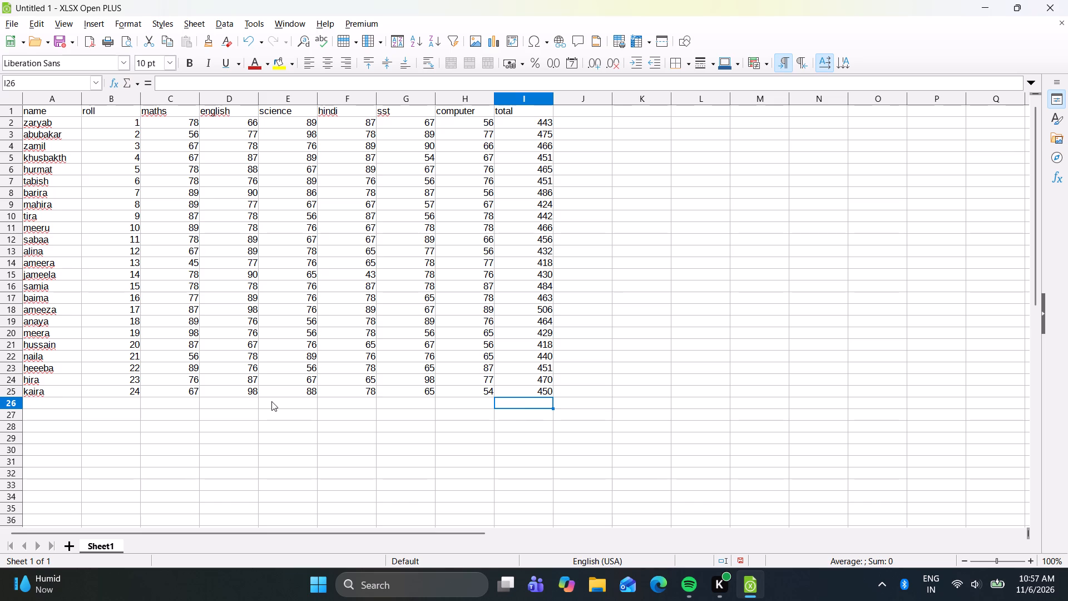
Start the twenty-fifth student record in row 26 with the name sumairaa and roll number 25.
click(62, 396)
click(61, 401)
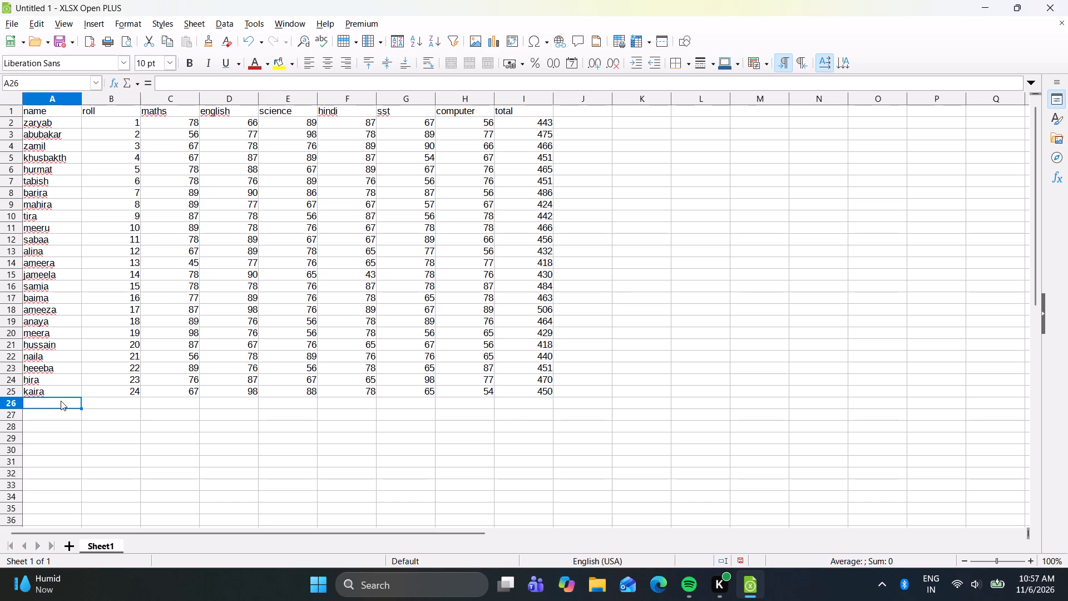
text(sumairaa)
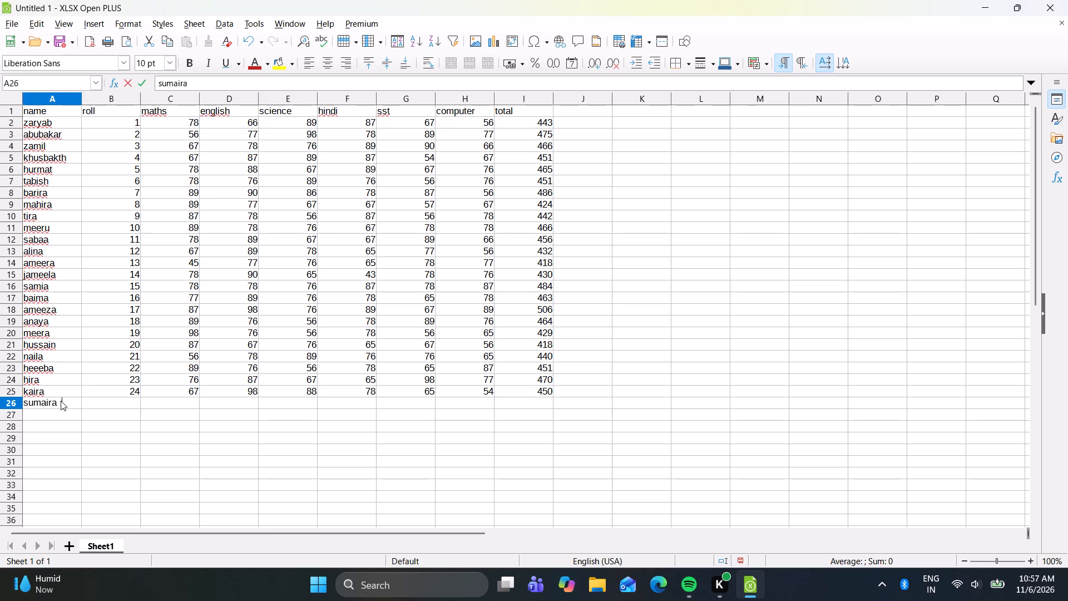
key(Right)
text(25)
key(Right)
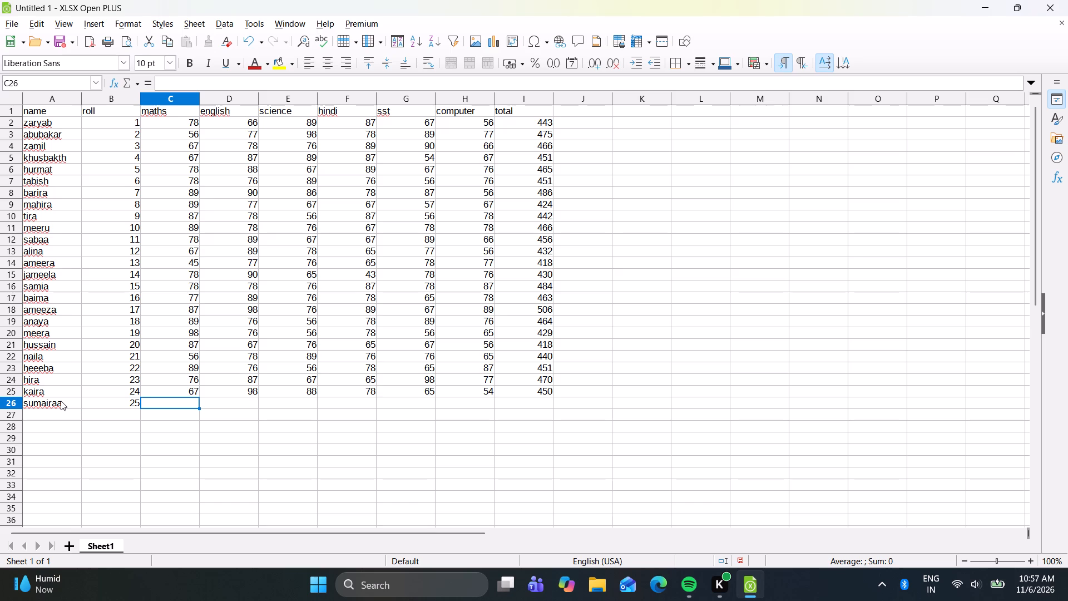
Enter the twenty-fifth student's marks in cells C26 to H26: 67, 98, 67, 65, 90 and 78.
text(67)
key(Right)
text(98)
key(Right)
text(67)
key(Right)
text(65)
key(Right)
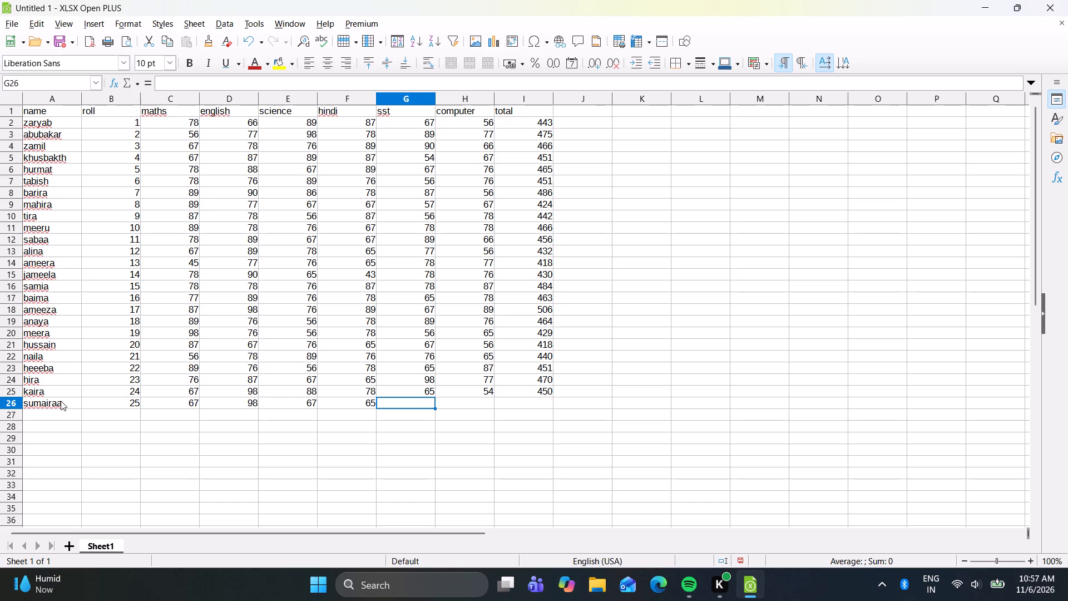
text(90)
key(Right)
text(78)
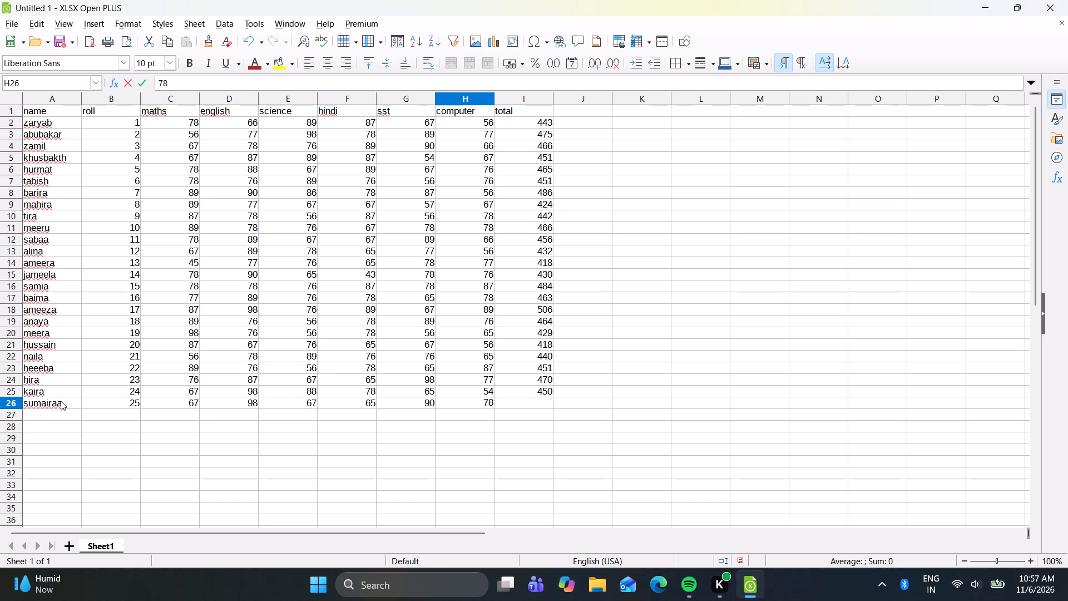
key(Right)
Calculate the twenty-fifth student's total in cell I26 with the formula =sum(c26:h26).
text(]=)
key(BackSpace)
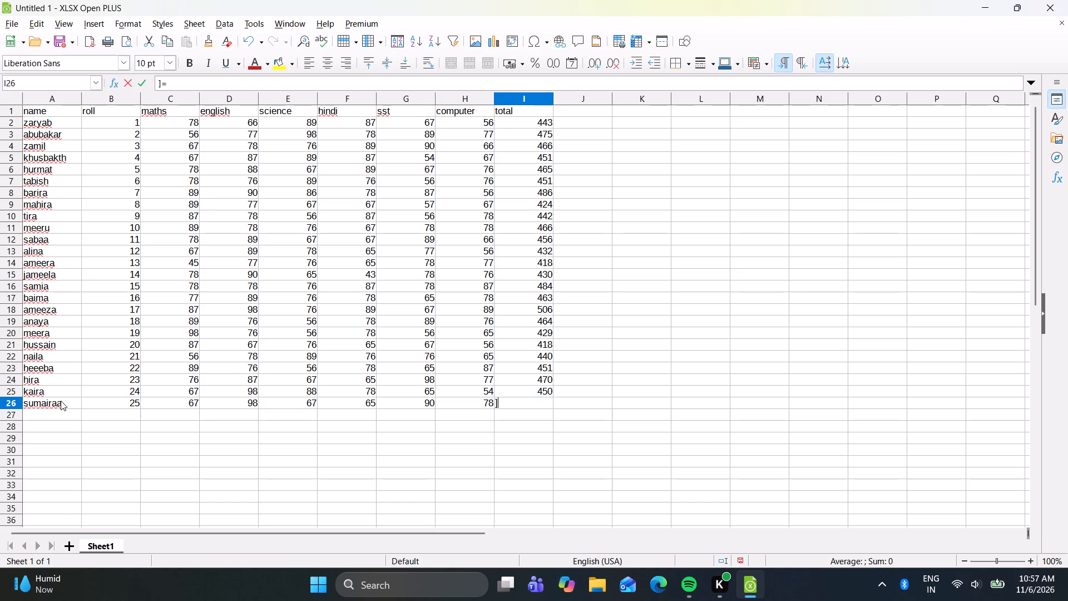
key(BackSpace)
text(=sum(c)
text(26:h26))
key(Return)
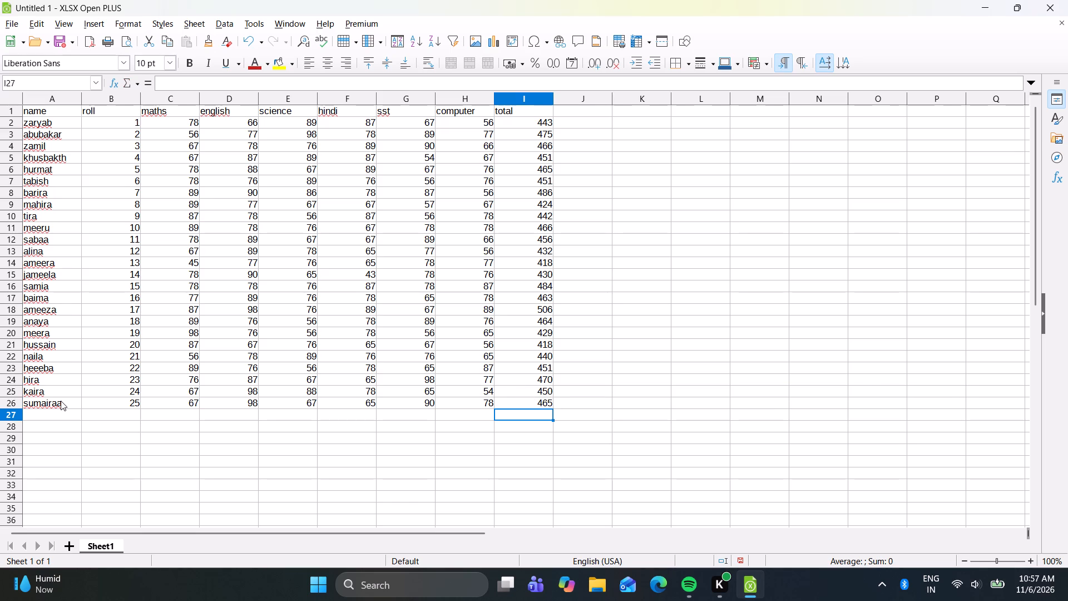
Start the twenty-sixth student record in row 27 with the name sabhugha and roll number 26.
click(59, 413)
text(sabhugha)
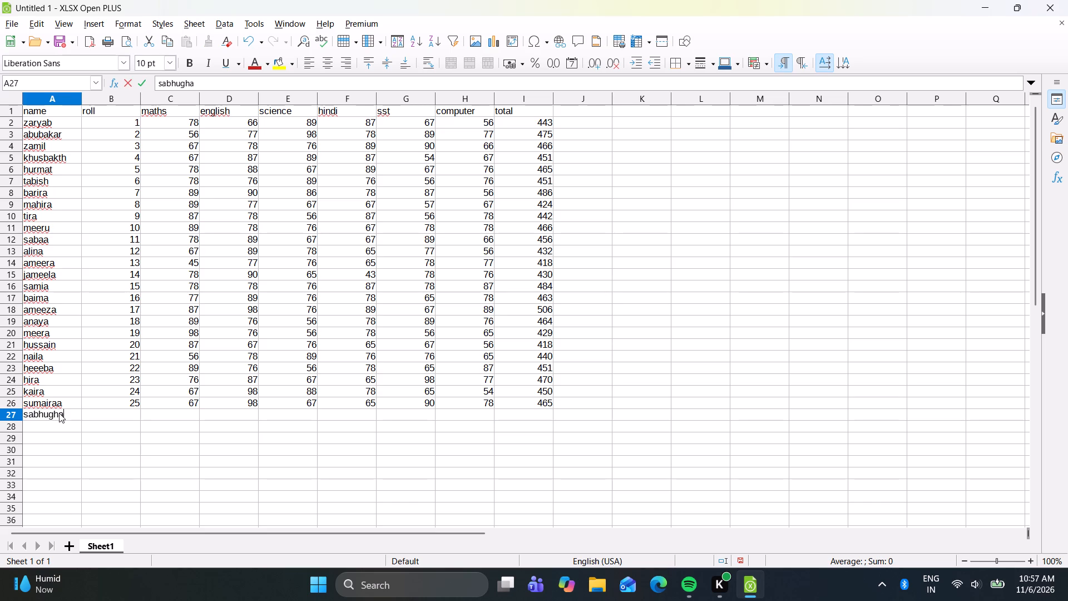
key(Right)
text(26)
key(Right)
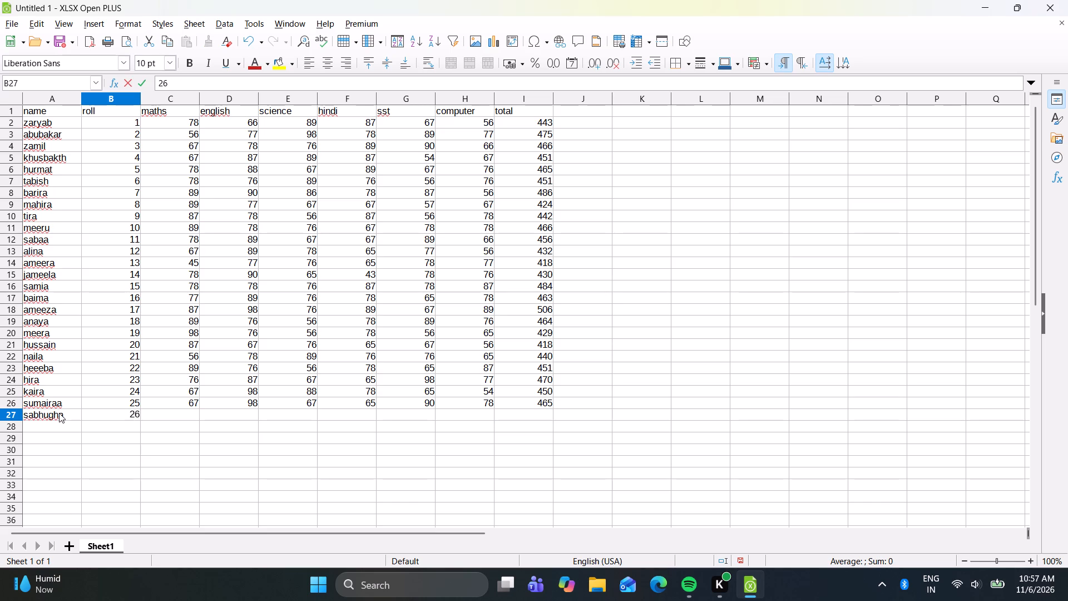
Enter the twenty-sixth student's marks in cells C27 to H27: 77, 65, 78, 56, 45 and 76.
text(77)
key(Right)
text(65)
key(Right)
text(78)
key(Right)
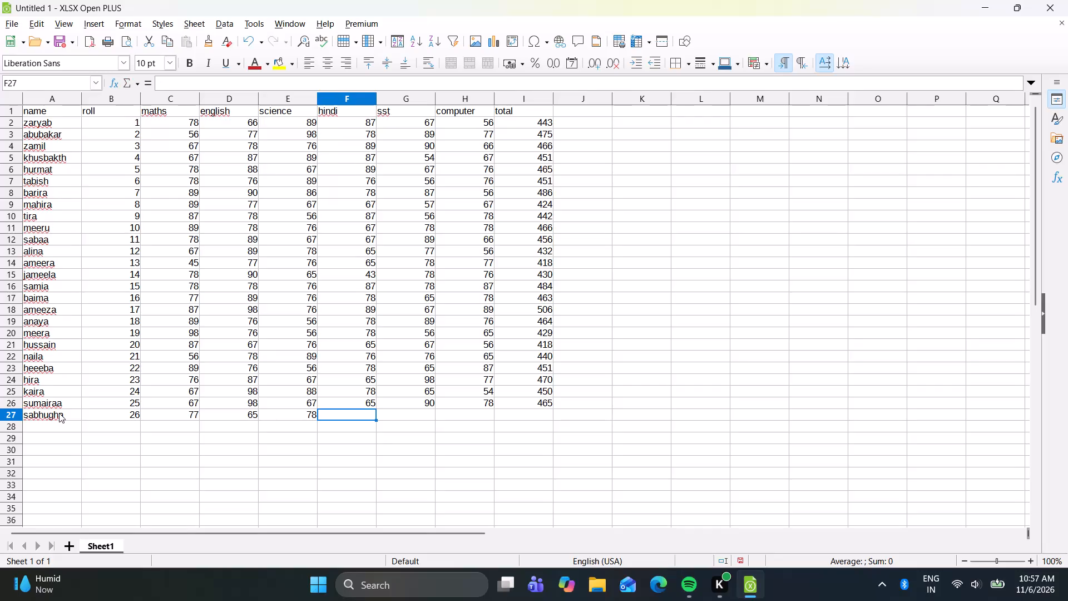
text(56)
key(Right)
text(45)
key(Right)
text(76)
key(Right)
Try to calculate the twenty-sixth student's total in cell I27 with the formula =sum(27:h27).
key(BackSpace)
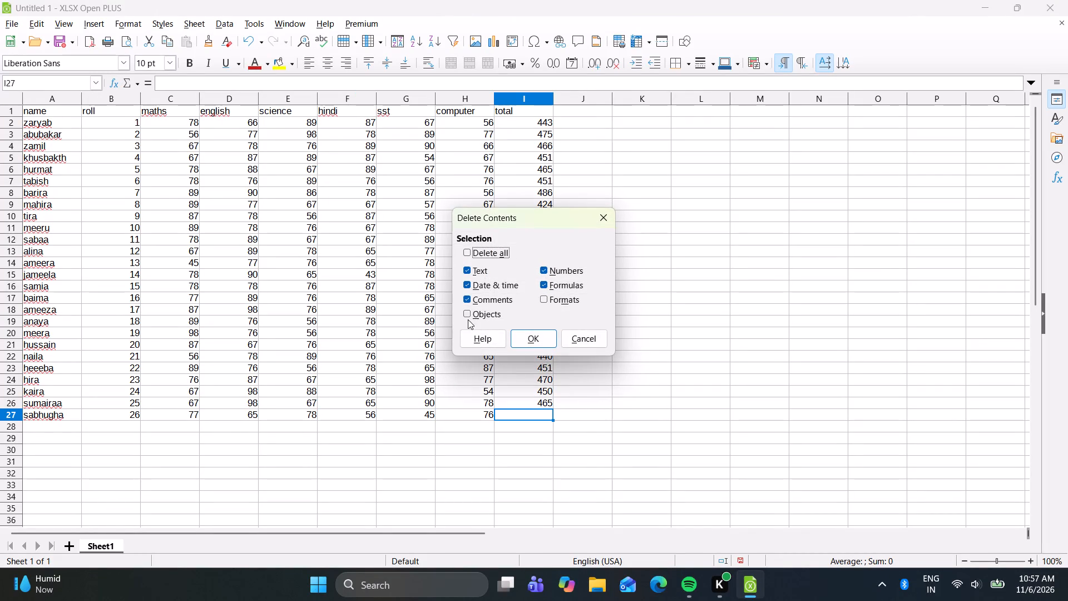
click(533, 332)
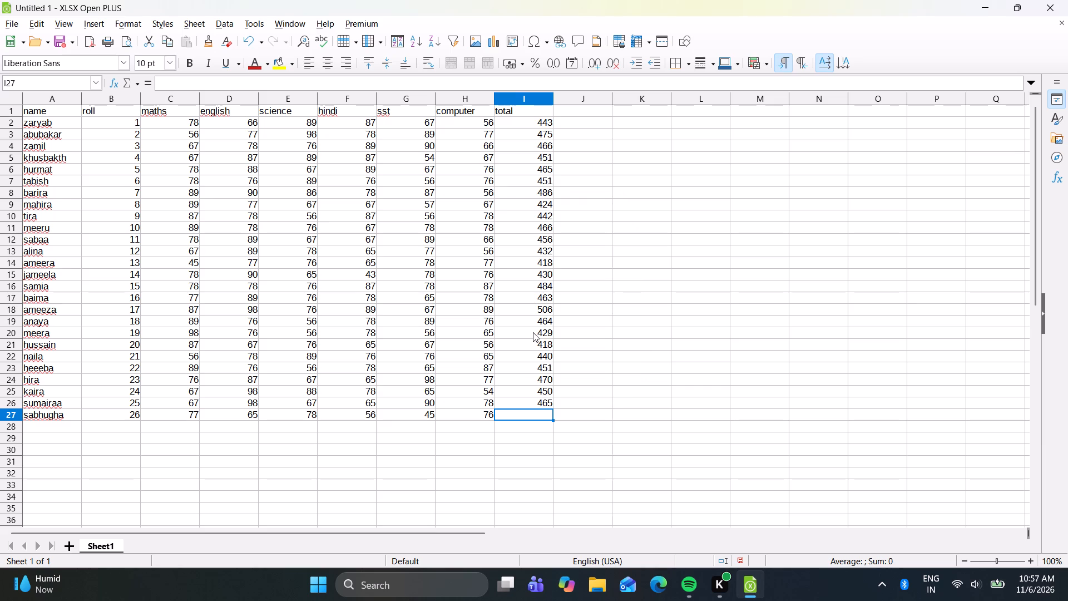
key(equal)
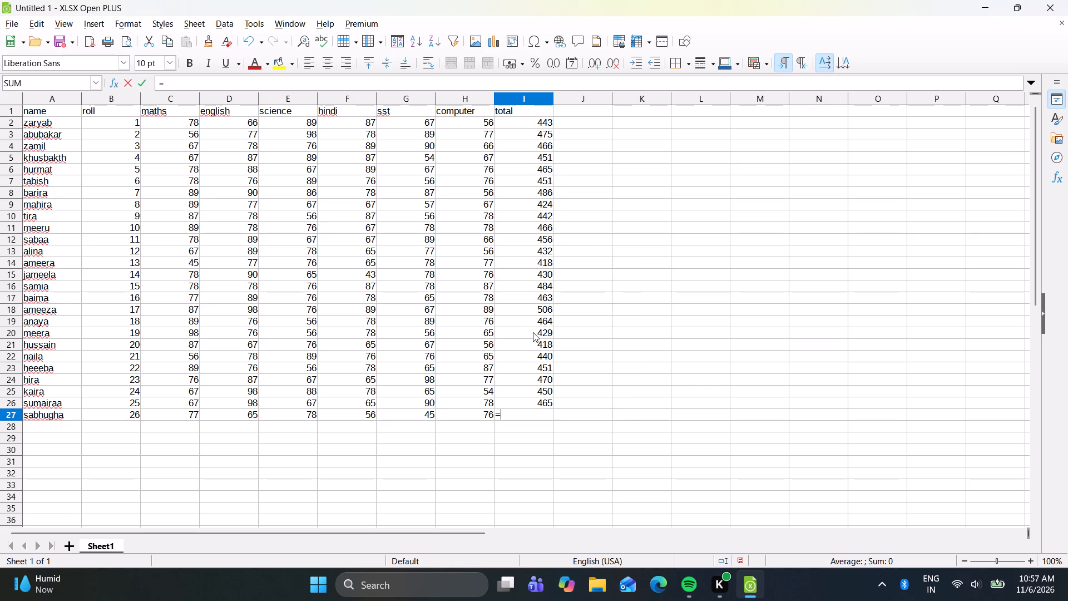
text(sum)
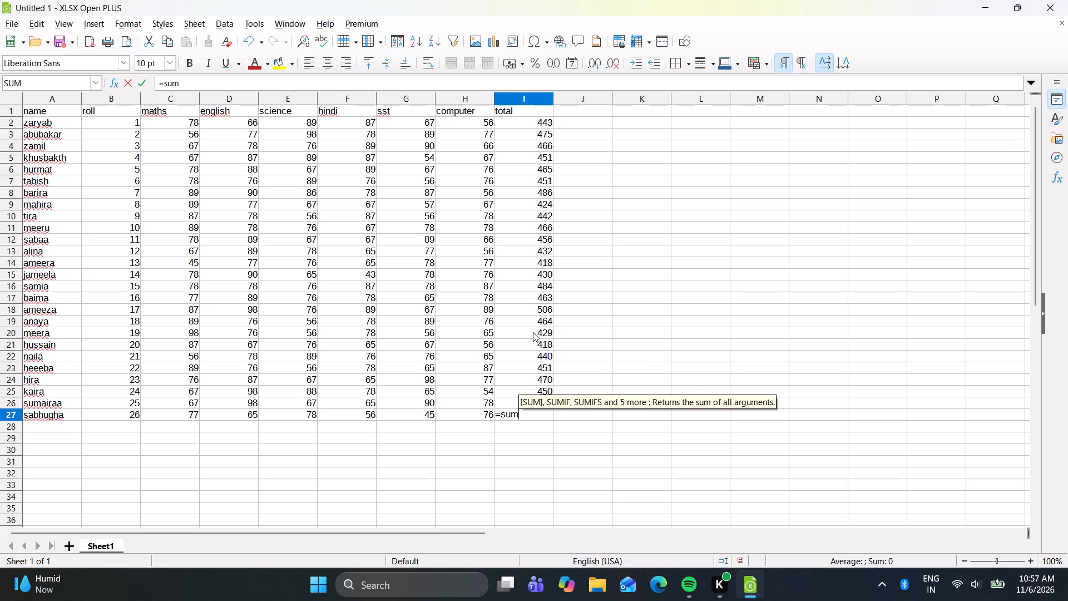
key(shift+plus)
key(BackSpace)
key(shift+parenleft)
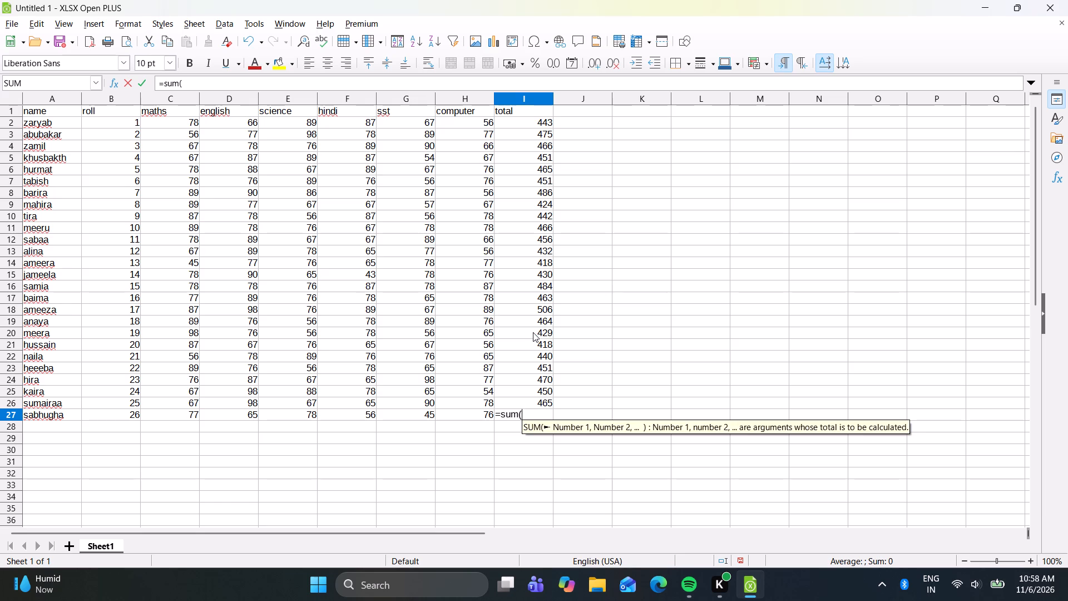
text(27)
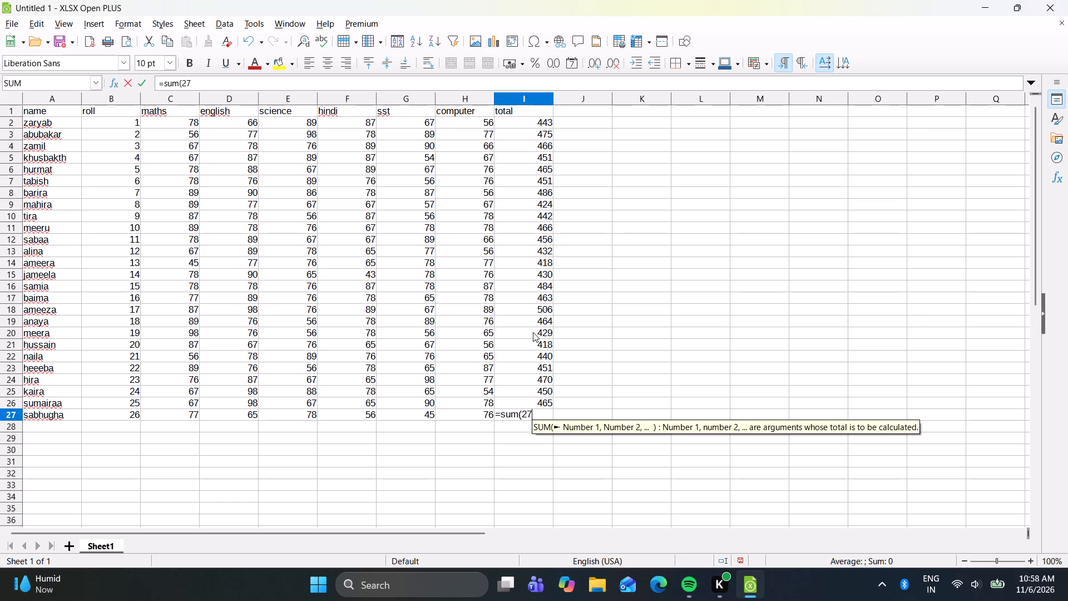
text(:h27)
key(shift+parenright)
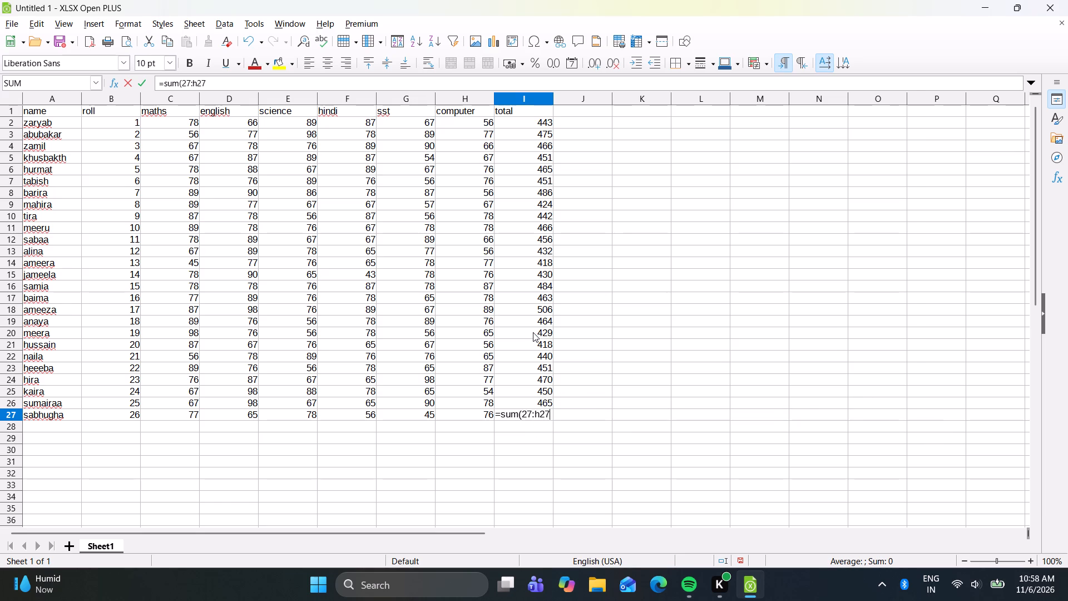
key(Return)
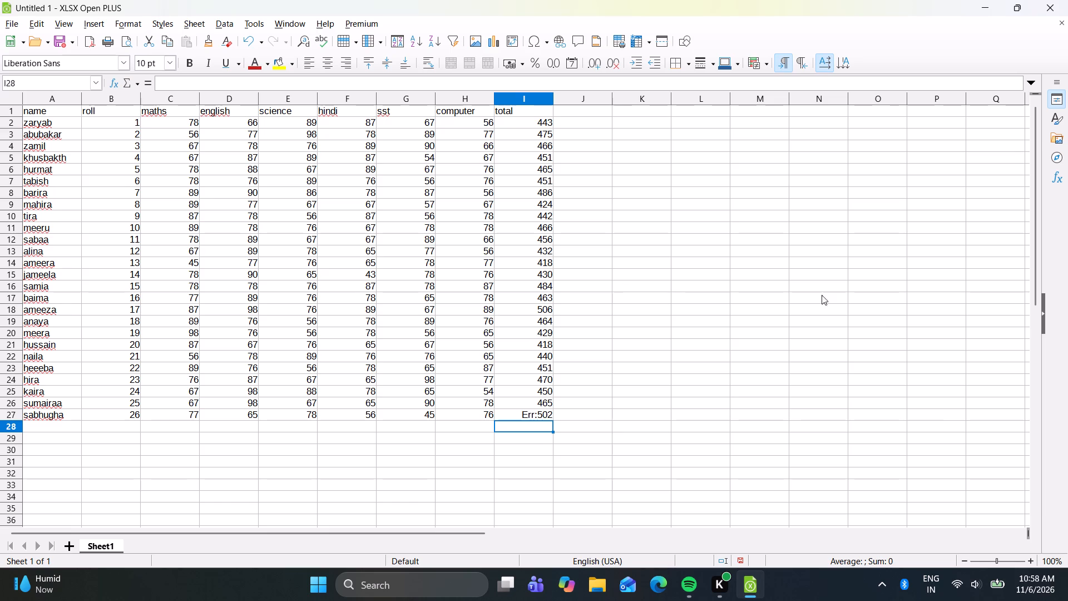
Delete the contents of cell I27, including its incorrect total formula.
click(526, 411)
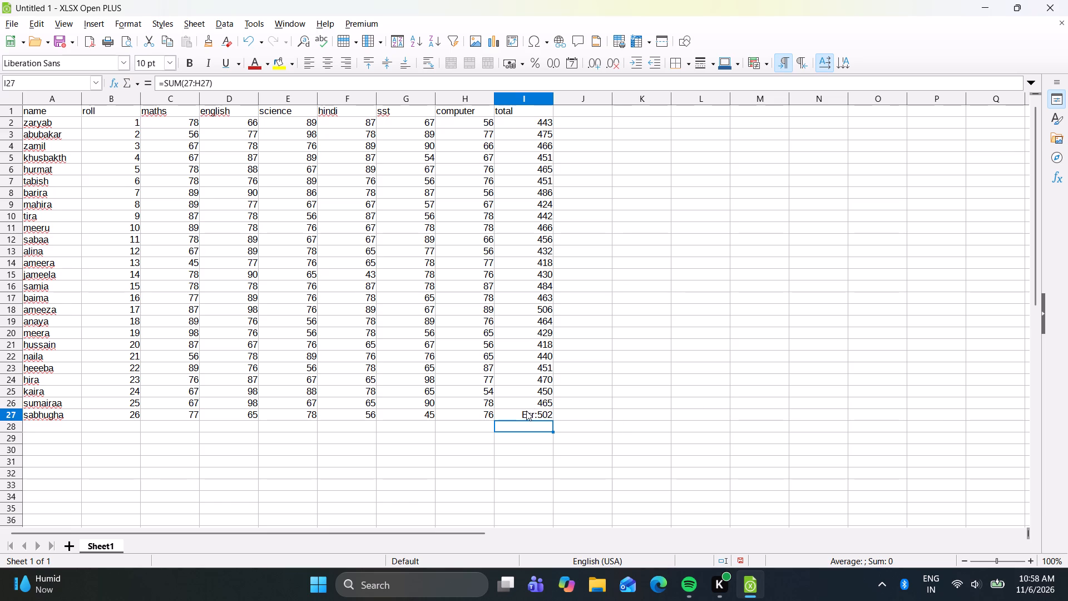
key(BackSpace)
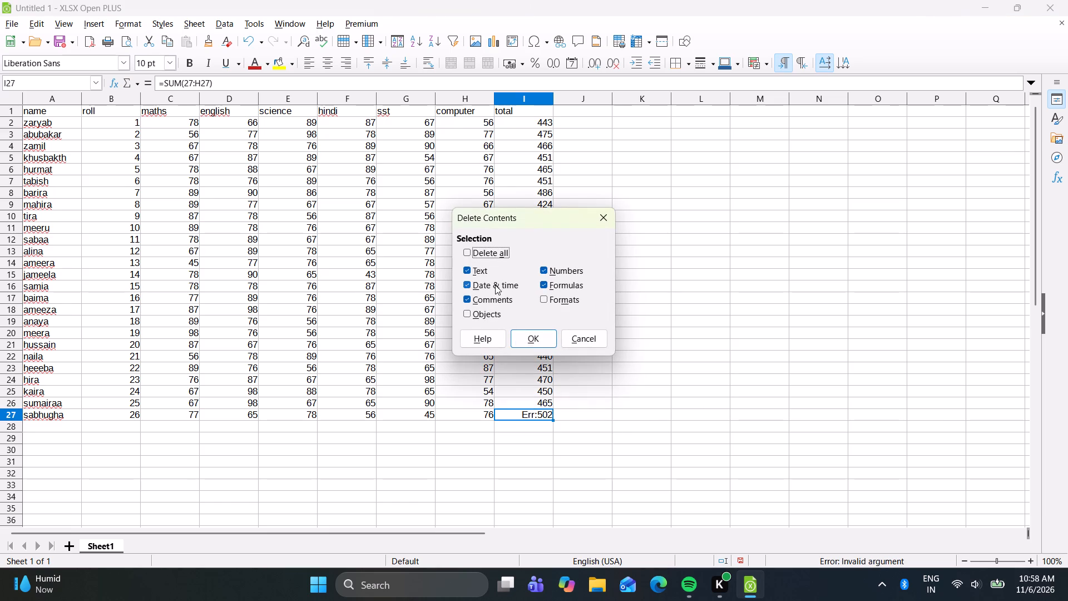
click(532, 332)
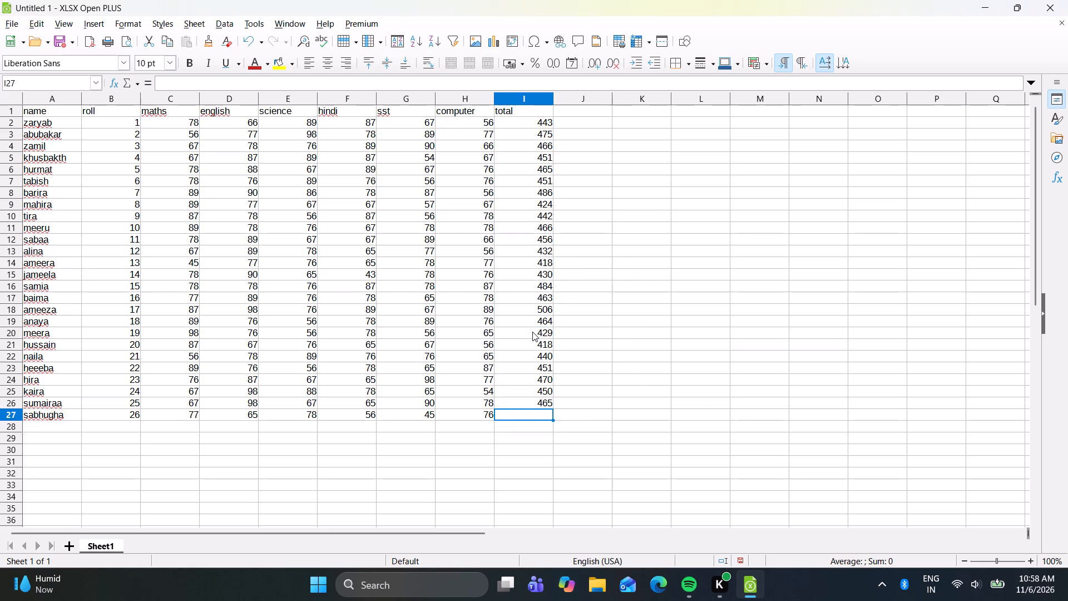
Calculate the twenty-sixth student's total in cell I27 with the formula =sum(c27:h27).
text(=s[)
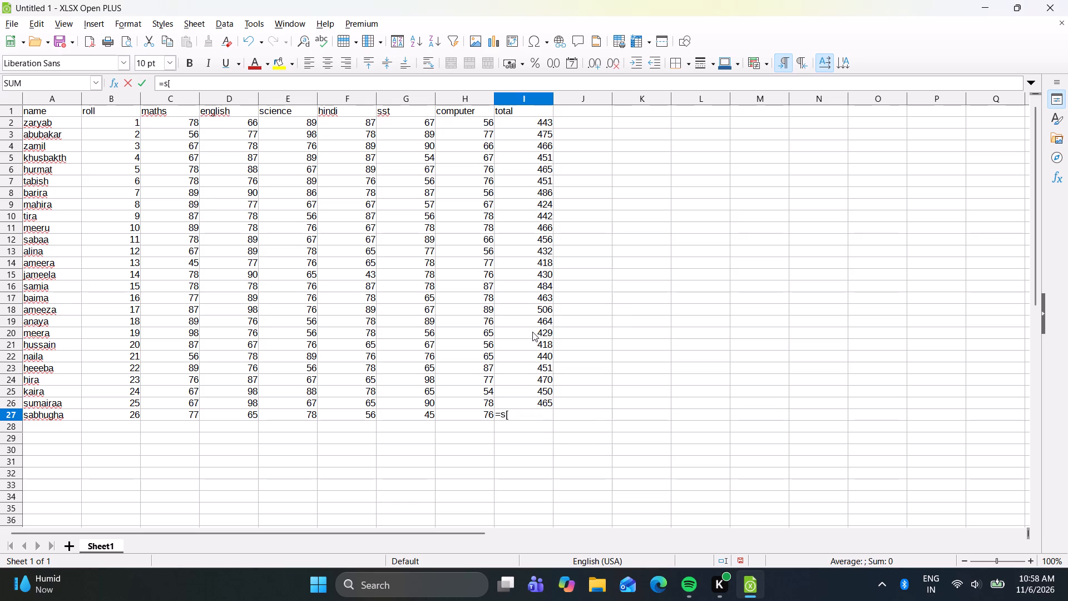
key(BackSpace)
text(um)
key(shift+parenleft)
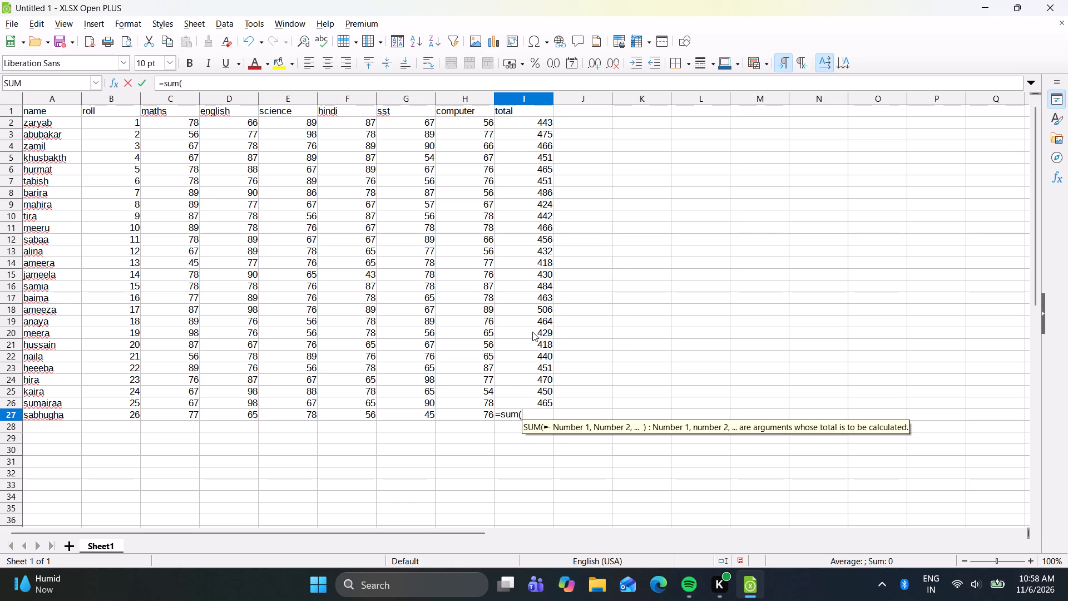
key(c)
text(27)
key(shift+colon)
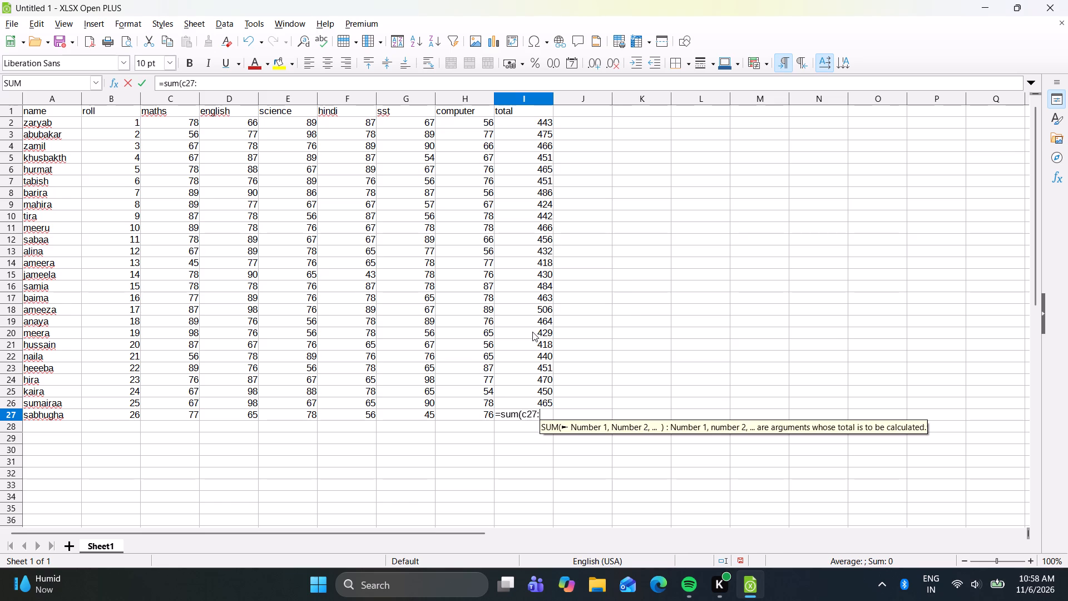
key(h)
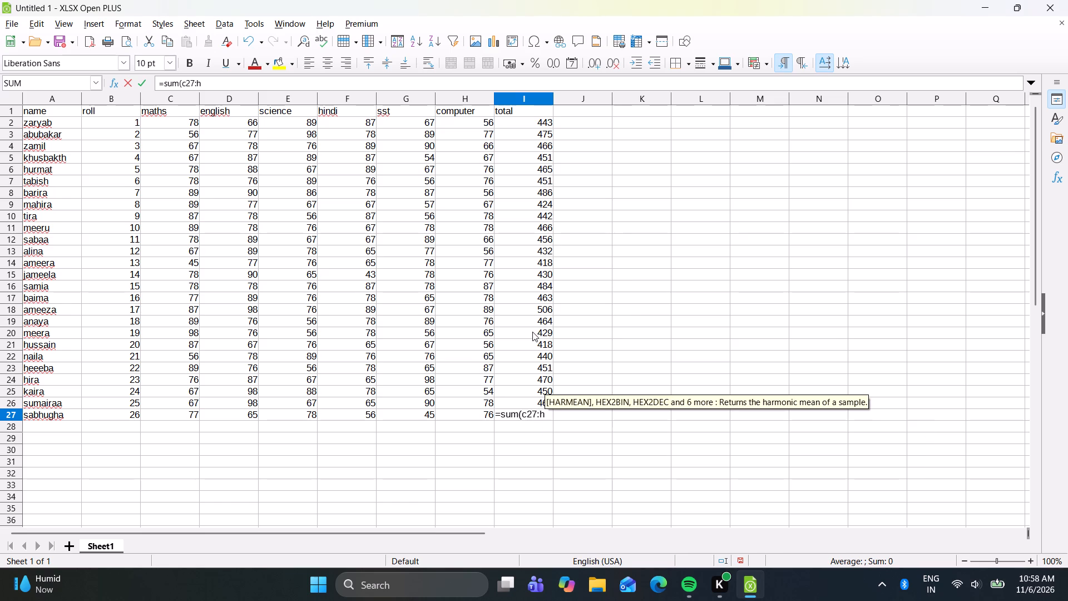
text(27)
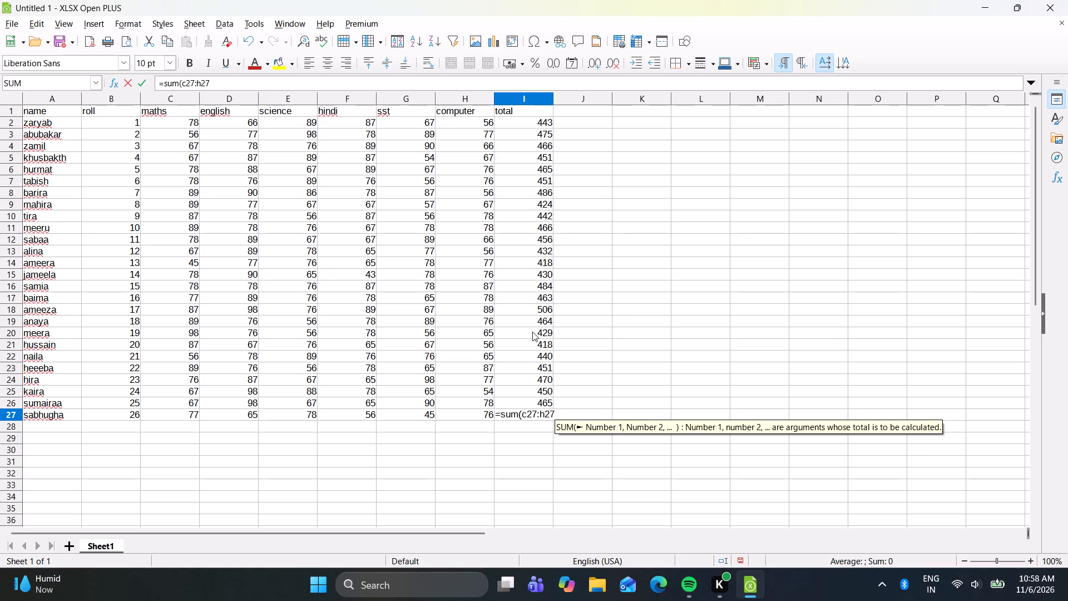
key(shift+parenright)
key(Return)
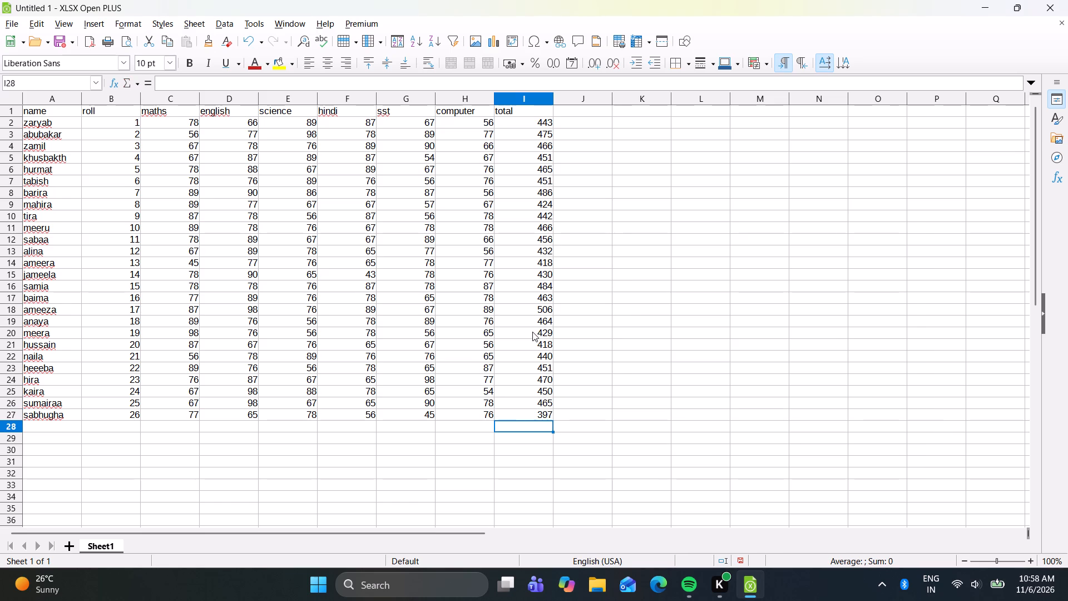
Start the twenty-seventh student record in row 28 with the name laiba and roll number 27.
click(67, 428)
text(laib)
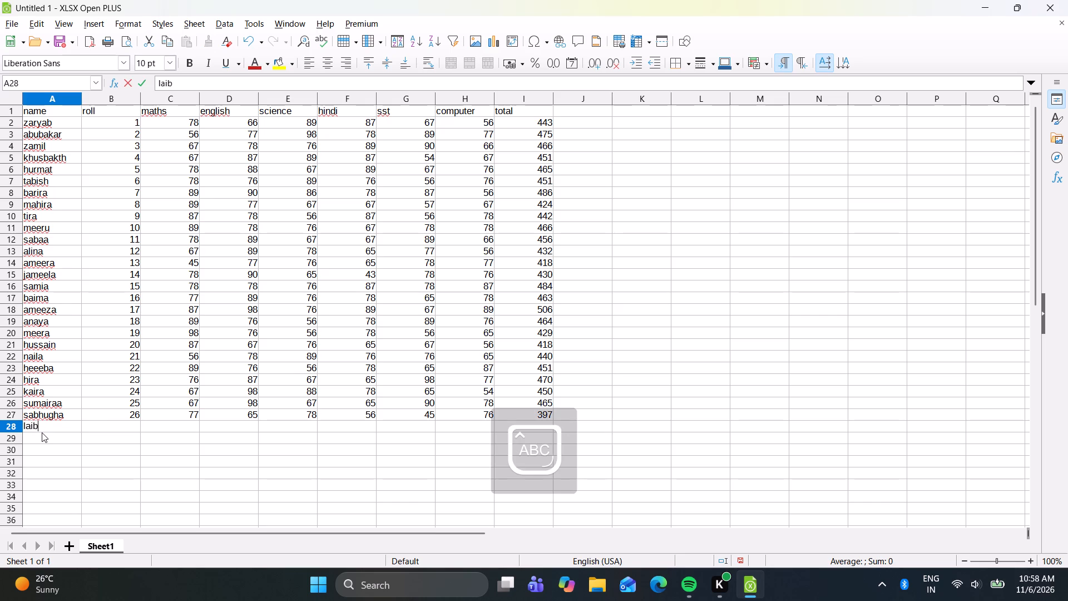
key(a)
key(Right)
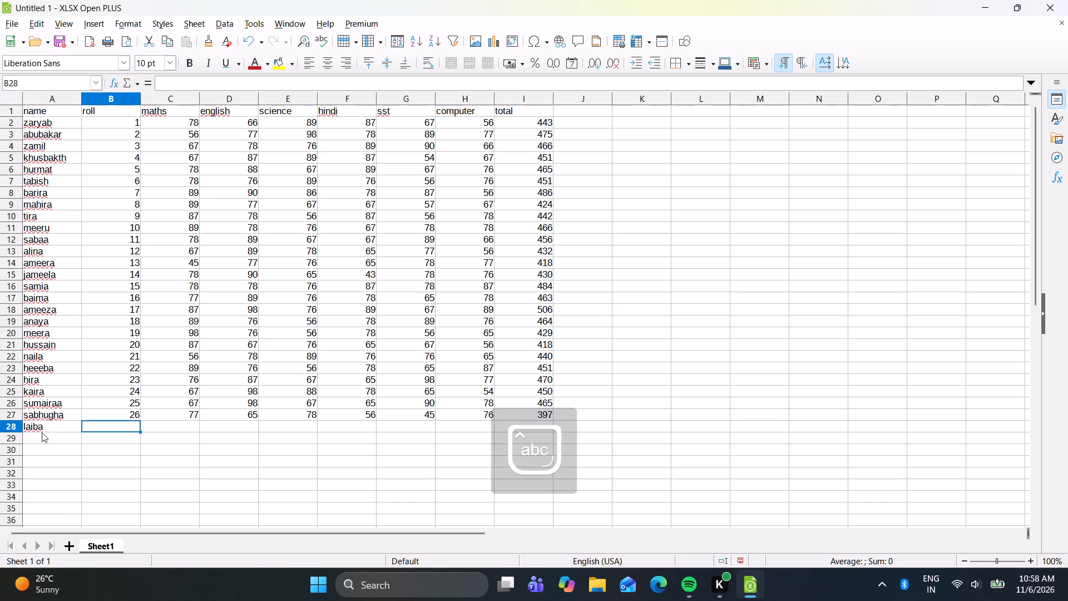
text(27)
key(Right)
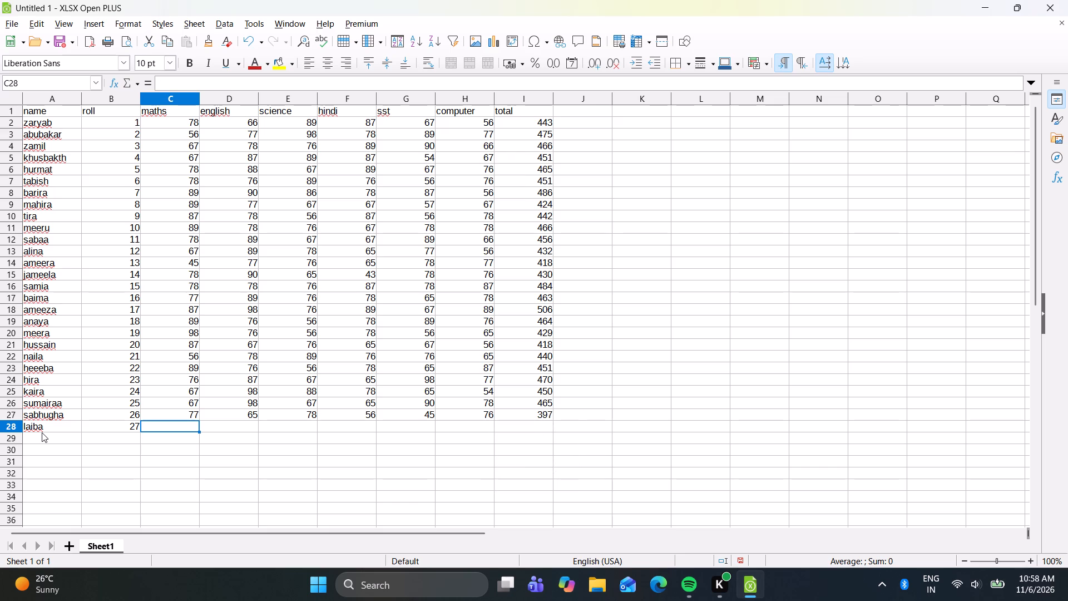
Enter the twenty-seventh student's marks in cells C28 to H28: 67, 87, 65, 54, 89 and 67.
text(67)
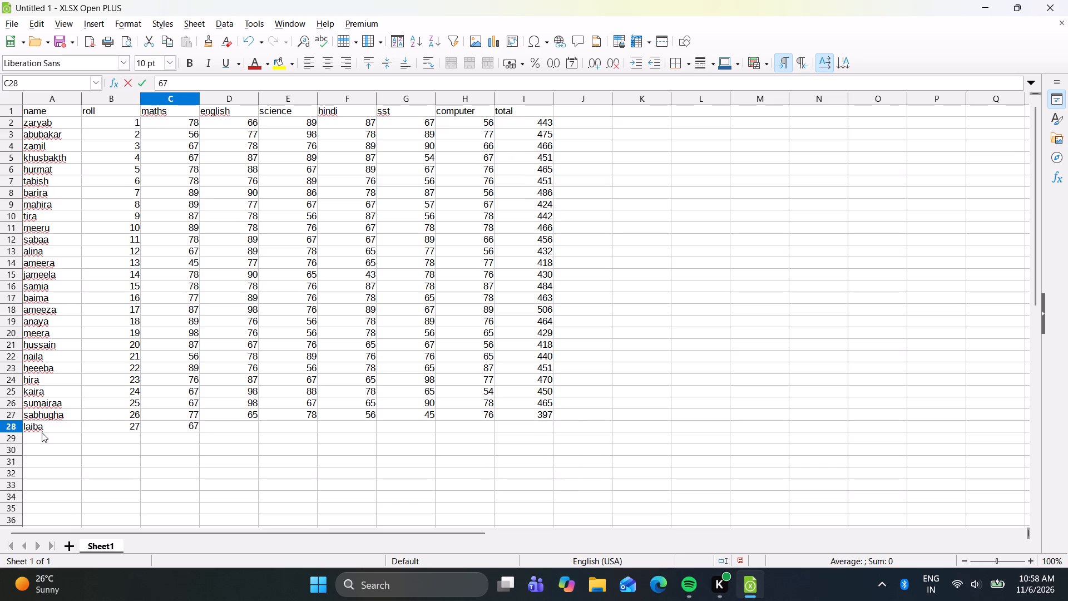
key(Right)
text(87)
key(Right)
text(65)
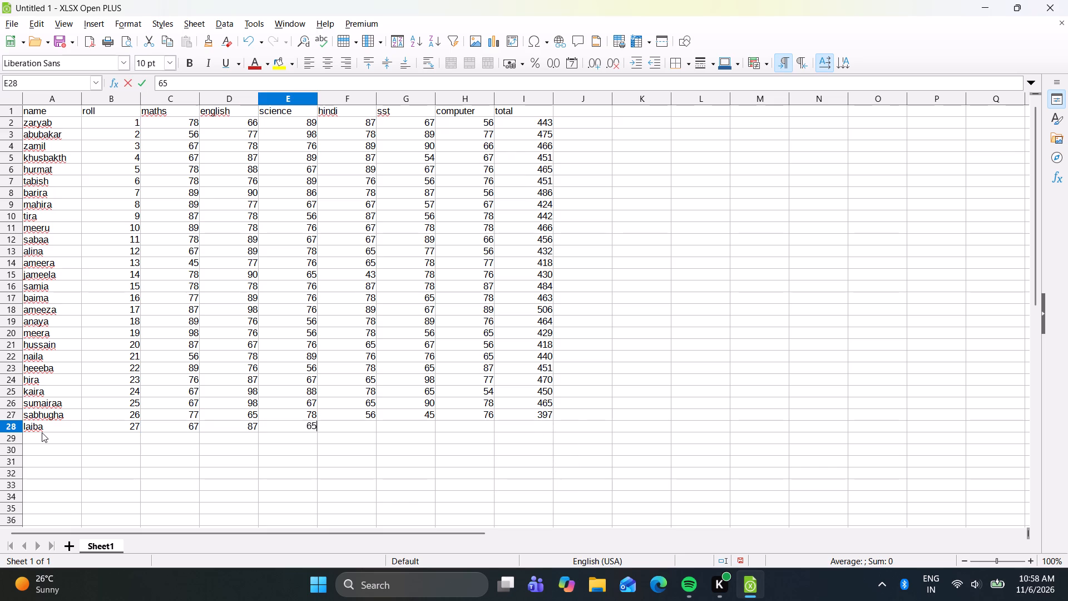
key(Right)
text(54)
key(Right)
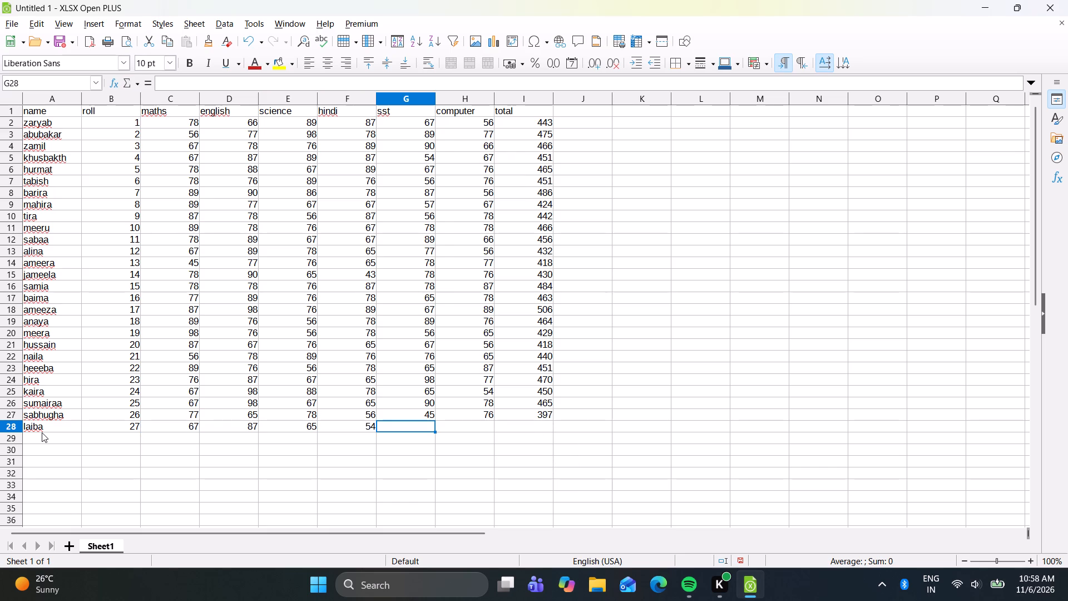
text(89)
key(Right)
text(67)
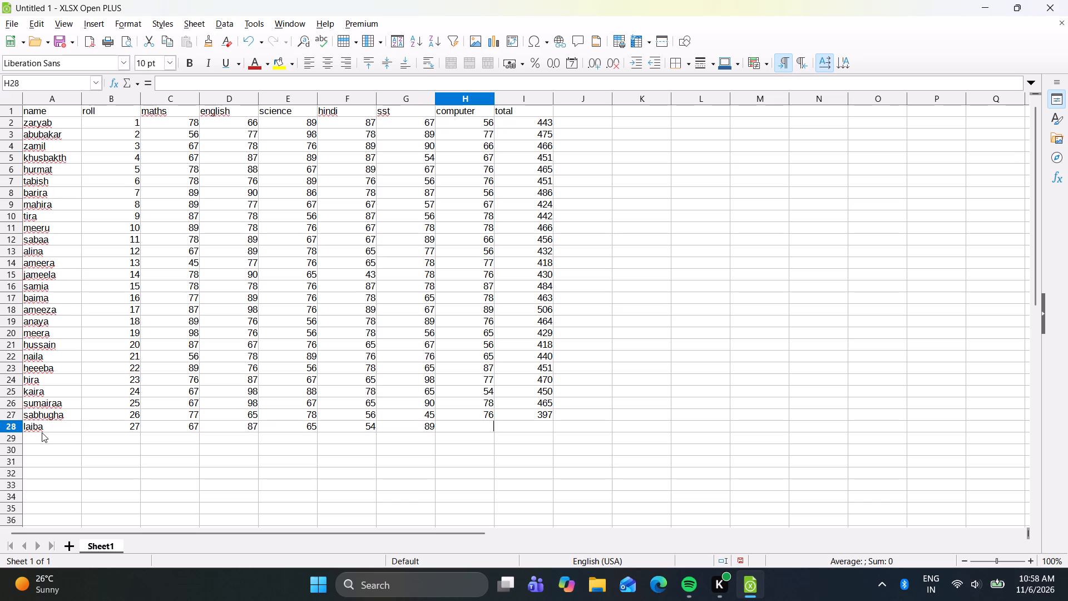
key(Right)
Calculate the twenty-seventh student's total in cell I28 with the formula =sum(c28:h28).
text(=s)
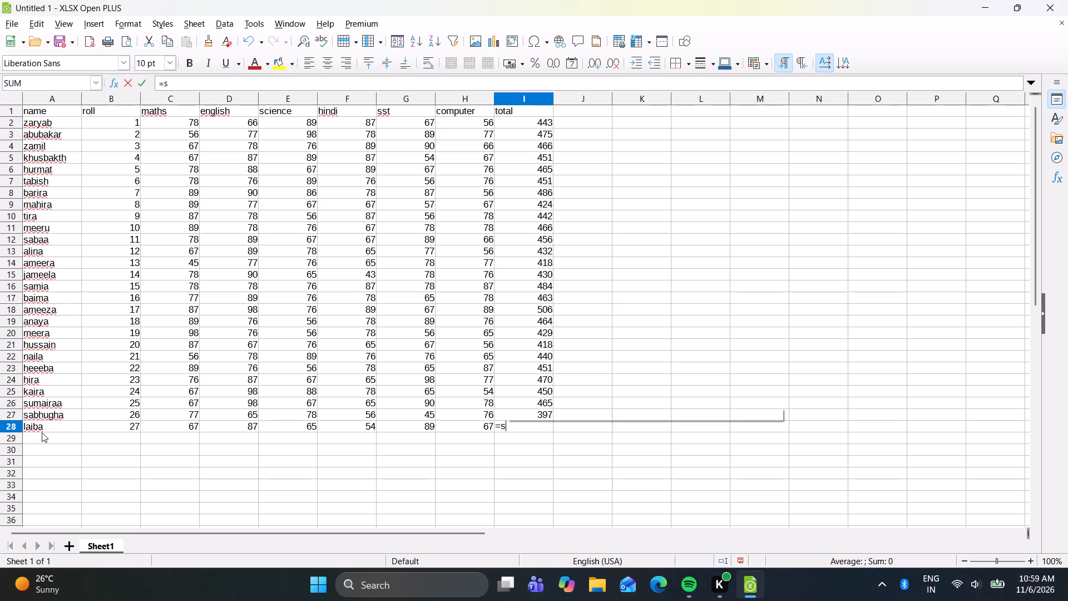
key(u)
text(m(c)
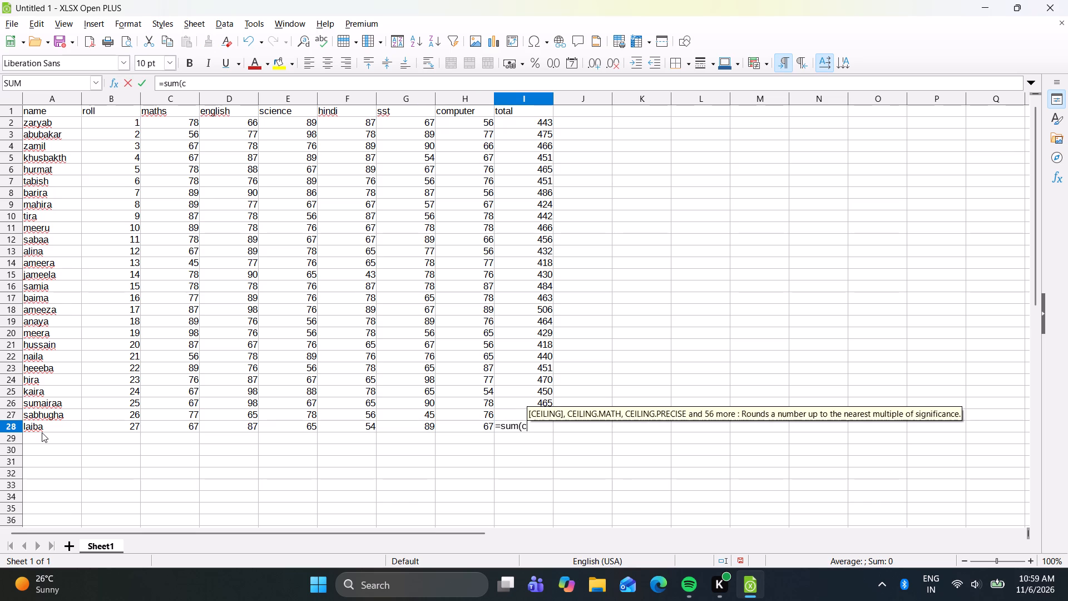
text(28)
text(:h28))
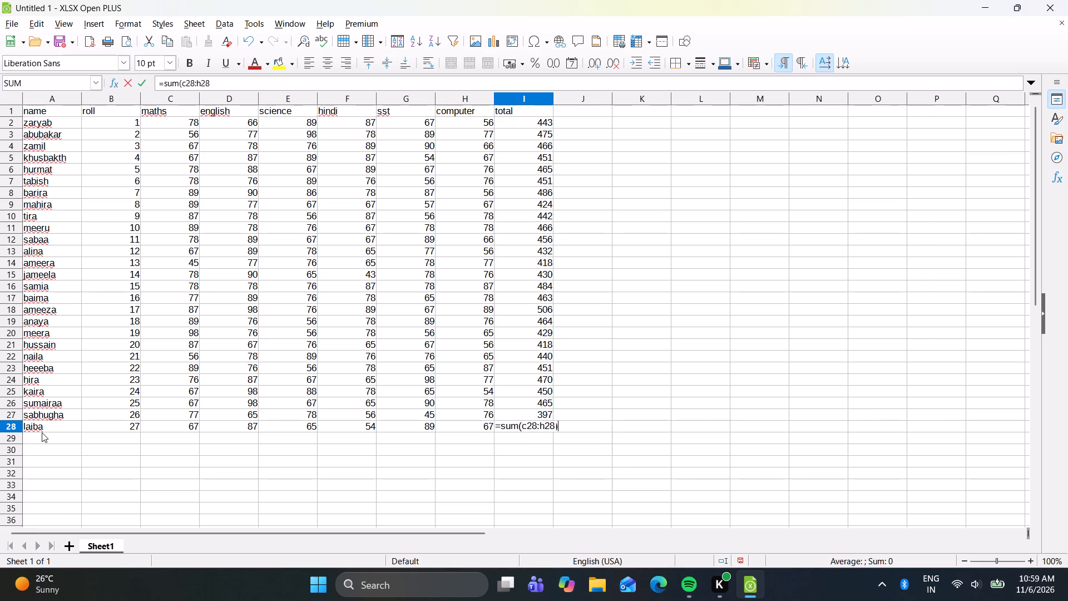
key(Return)
Start the twenty-eighth student record in row 29 with the name laira and roll number 28.
click(41, 432)
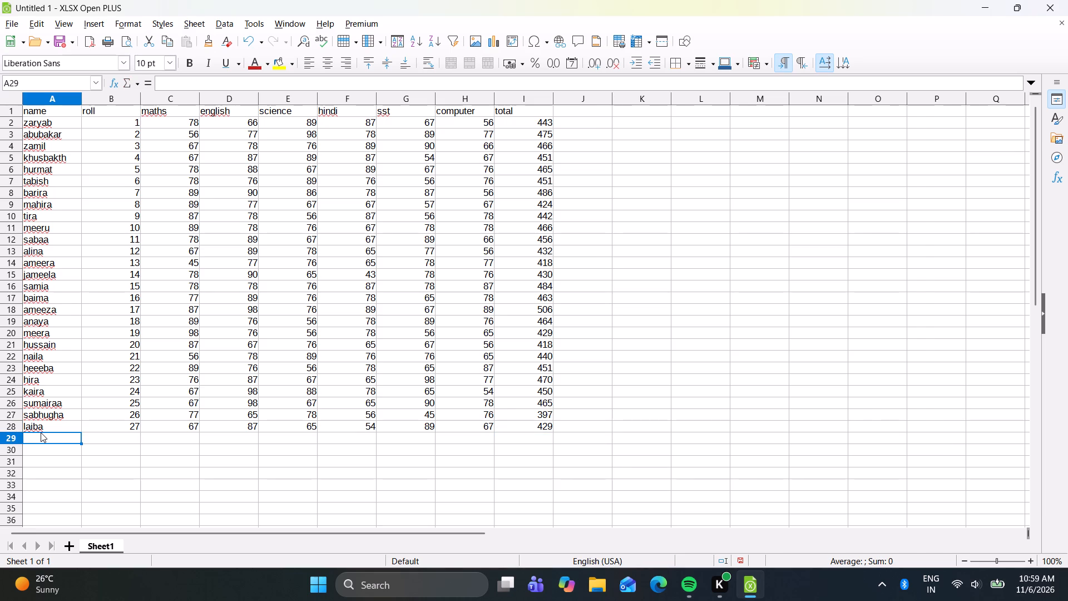
key(l)
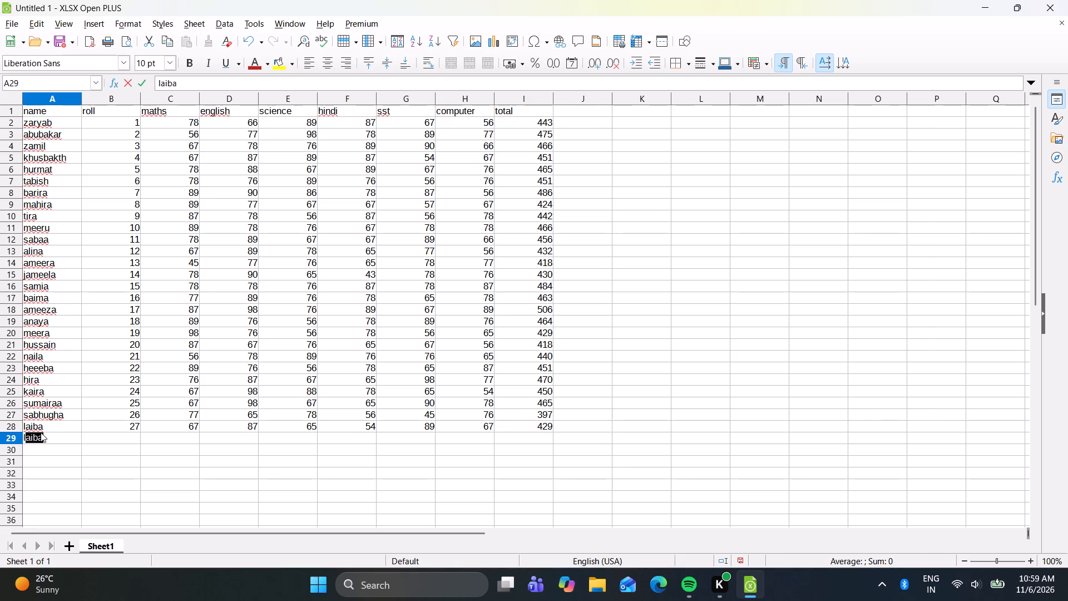
text(aira)
key(Right)
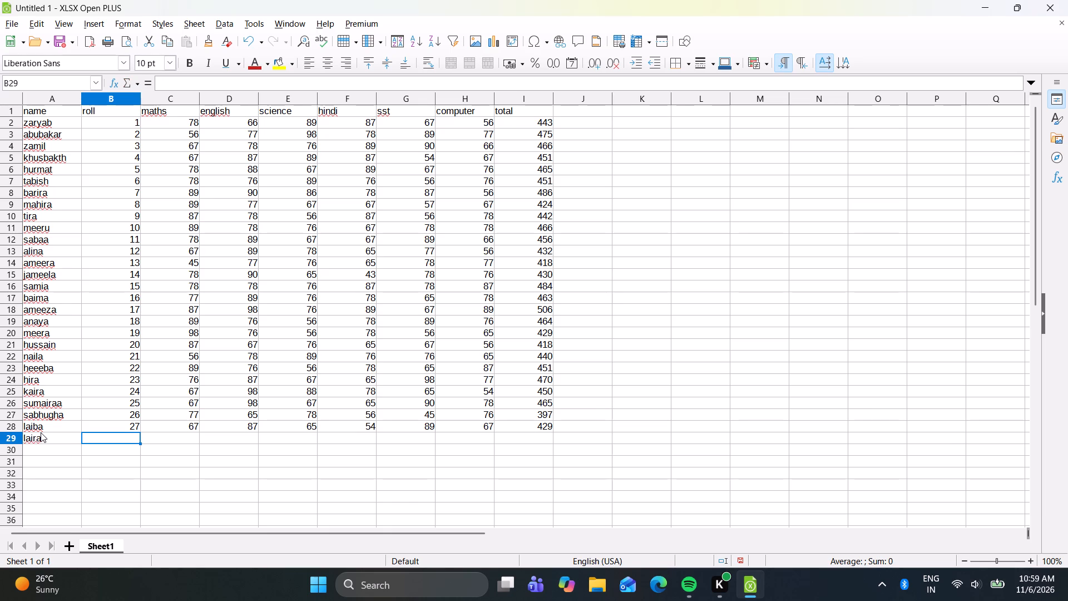
text(28)
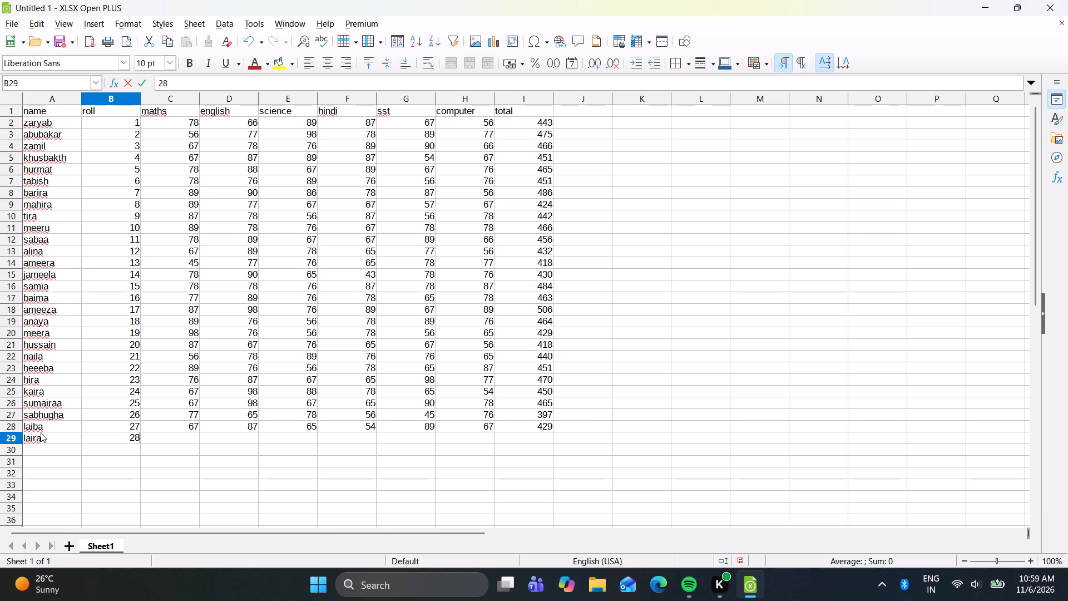
key(Right)
Enter the twenty-eighth student's marks in cells C29 to H29: 76, 76, 56, 76, 56 and 87.
text(76)
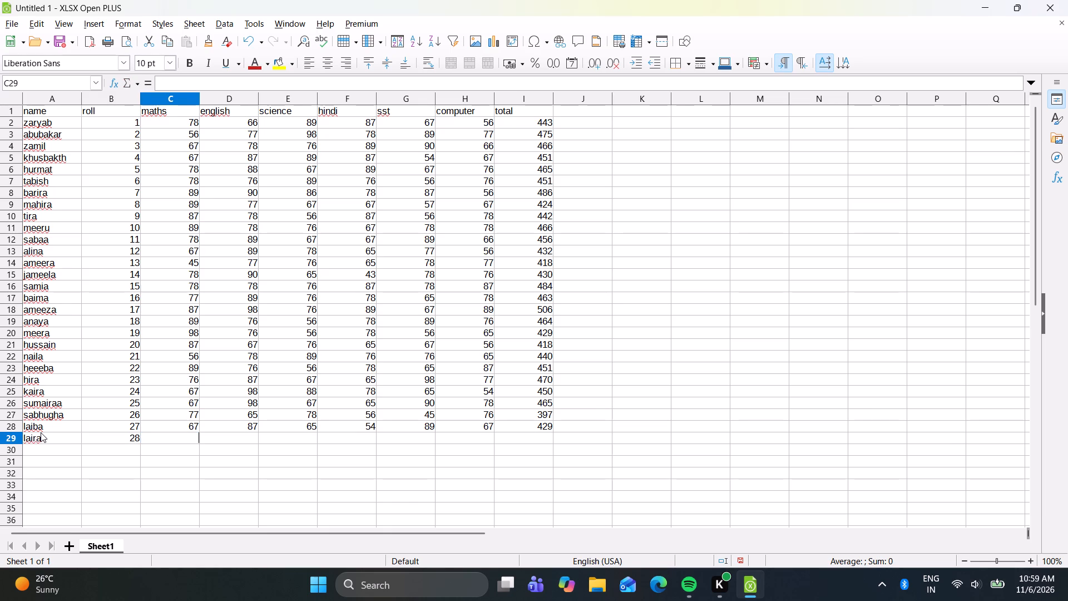
key(Right)
text(76)
key(Right)
text(56)
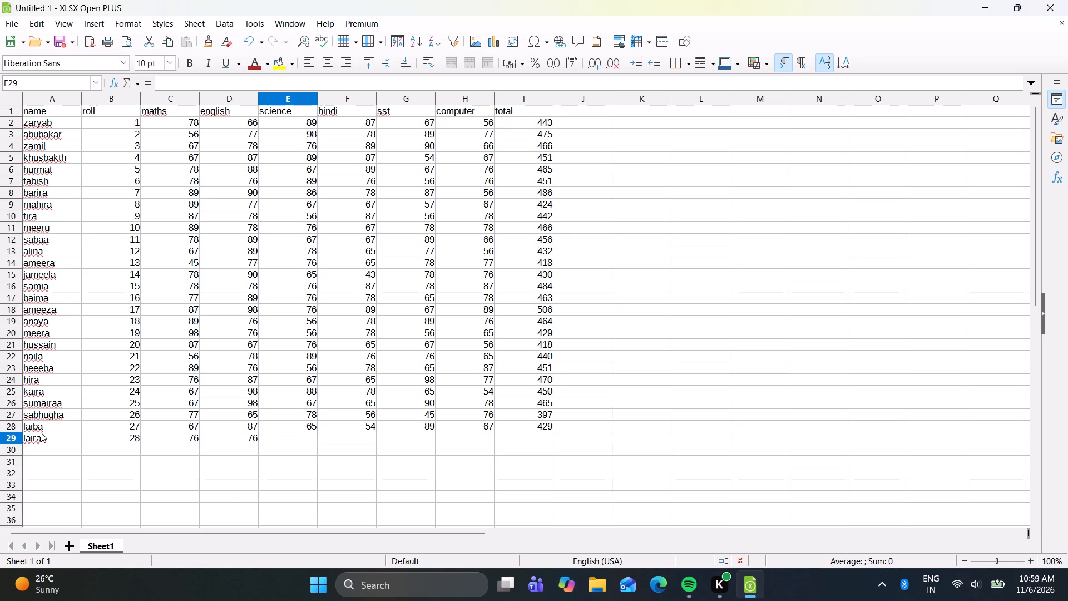
key(Right)
key(7)
text(67)
key(BackSpace)
key(Right)
text(56)
key(Right)
text(87)
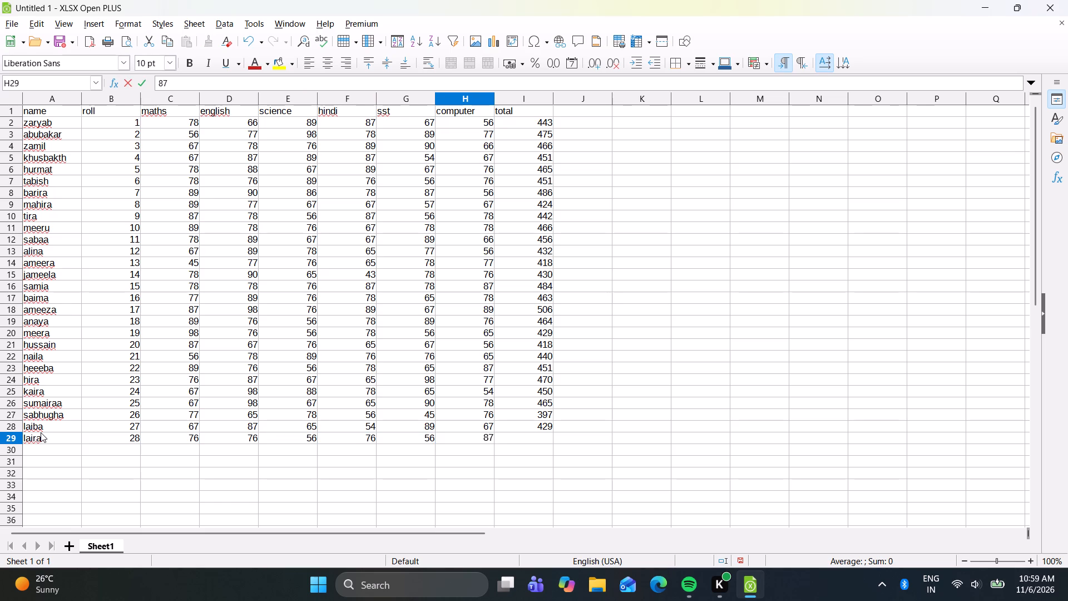
key(Right)
Calculate the twenty-eighth student's total in cell I29 with the formula =sum(c29:h29).
text(=sum)
key(shift+parenright)
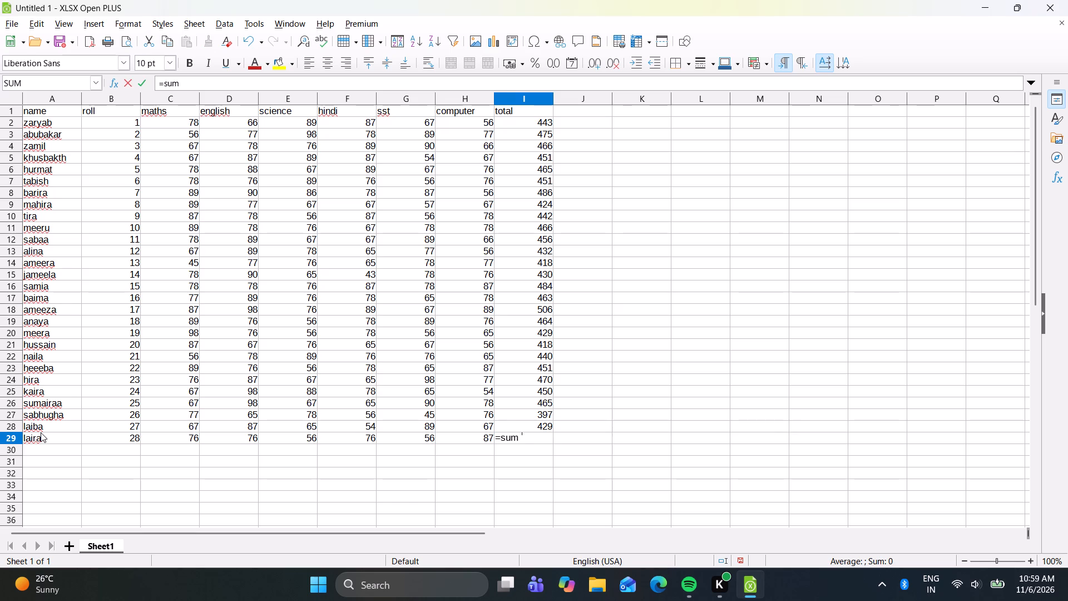
key(shift+BackSpace)
key(shift+plus)
key(BackSpace)
text((c)
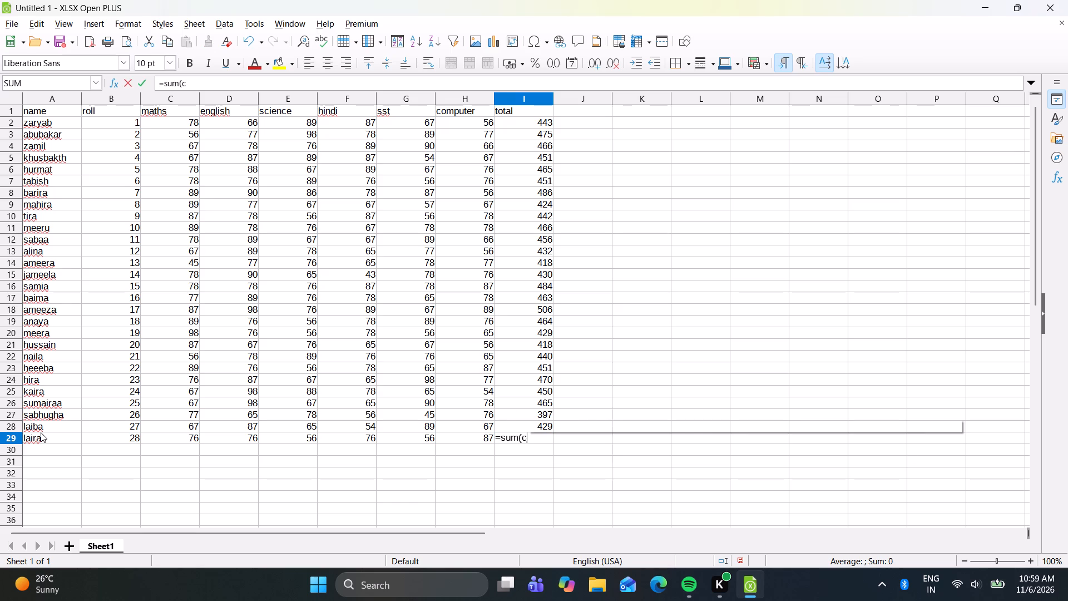
text(29)
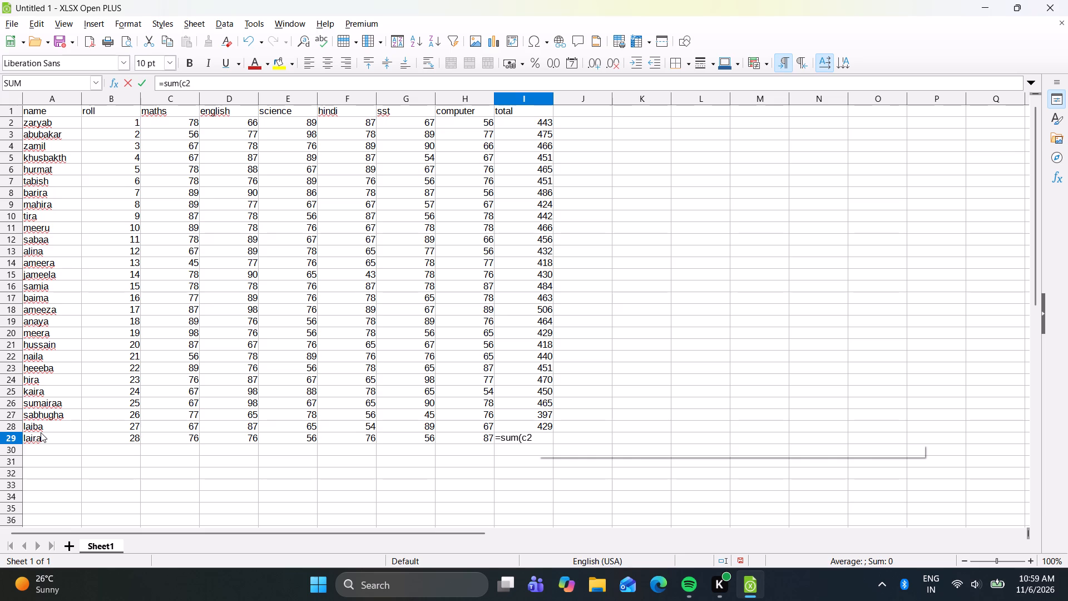
key(shift+h)
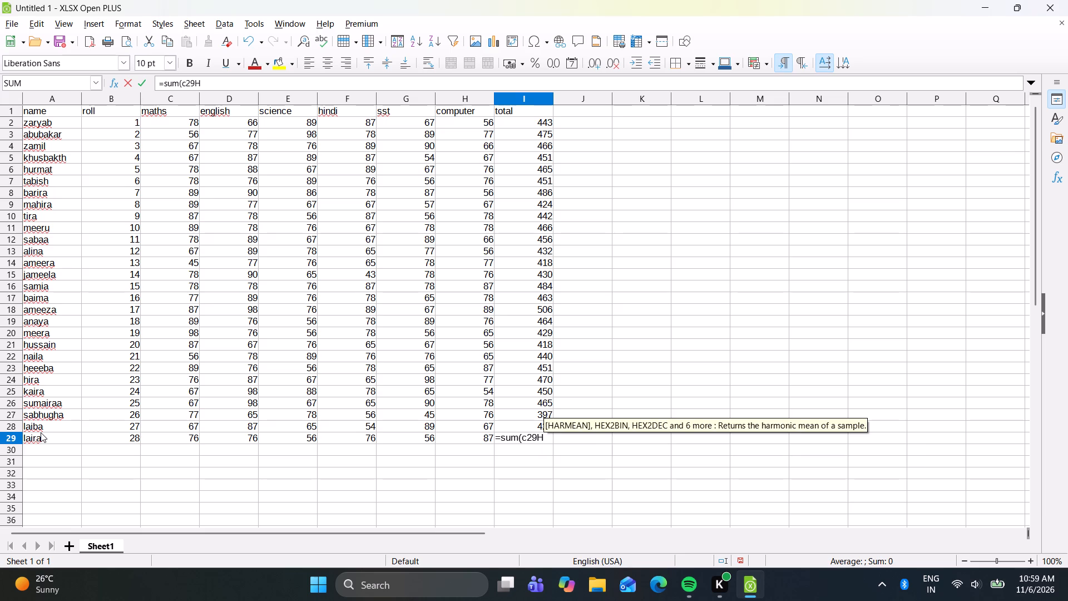
key(shift+BackSpace)
key(semicolon)
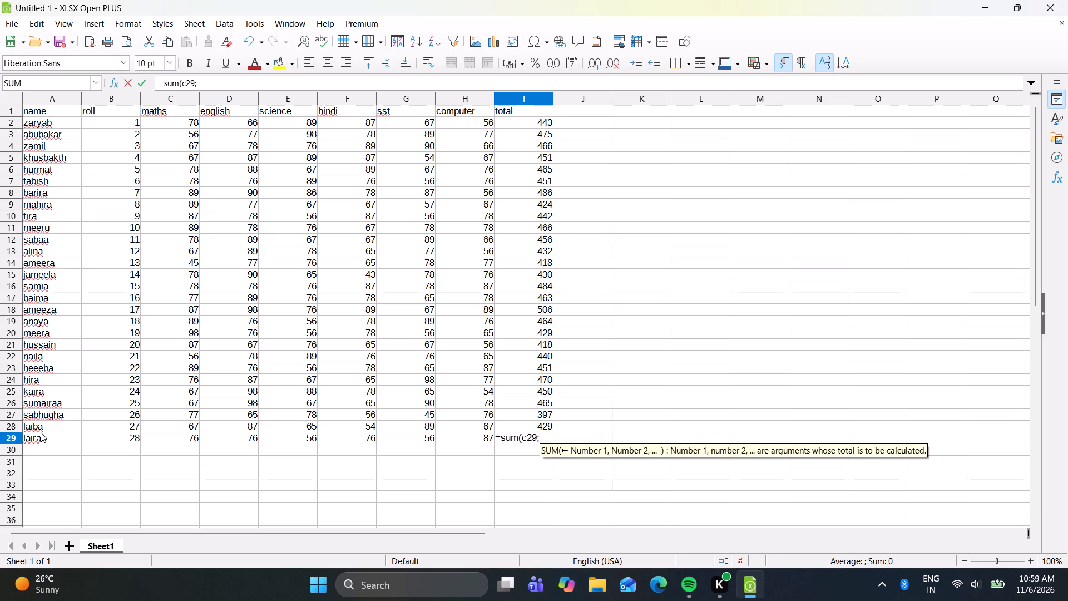
key(h)
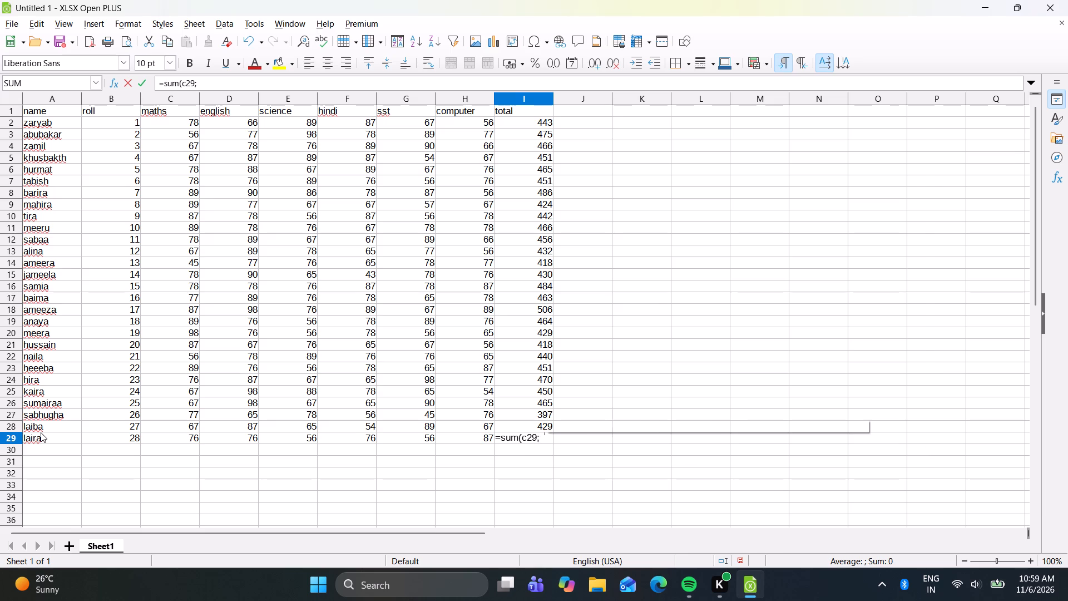
key(BackSpace)
key(BackSpace)
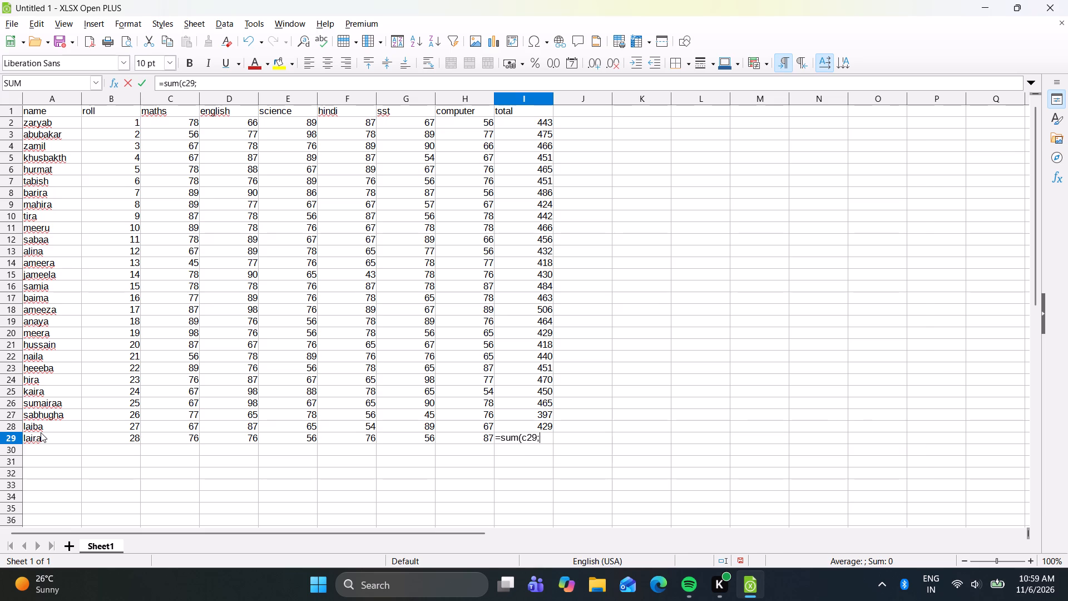
key(shift+colon)
key(h)
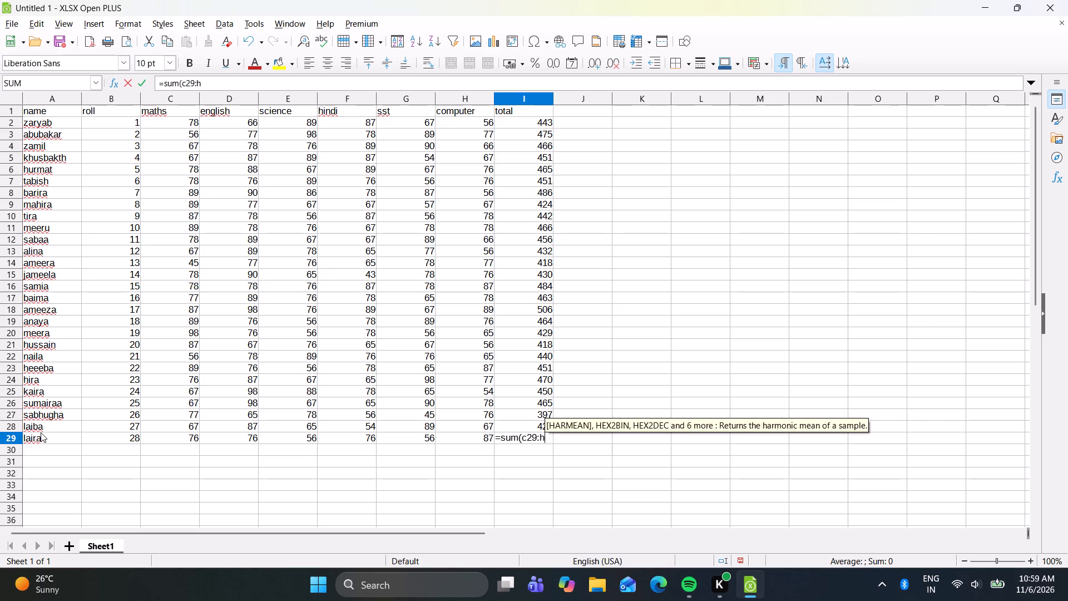
text(29))
key(Return)
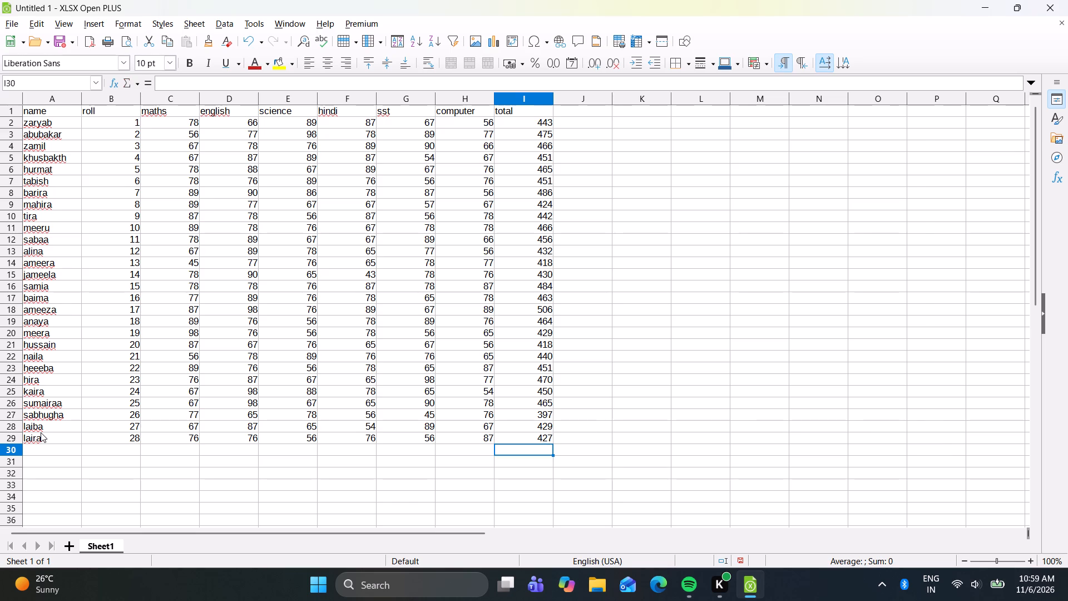
Start the twenty-ninth student record in row 30 with the name fatma and roll number 29.
click(36, 445)
text(fatma)
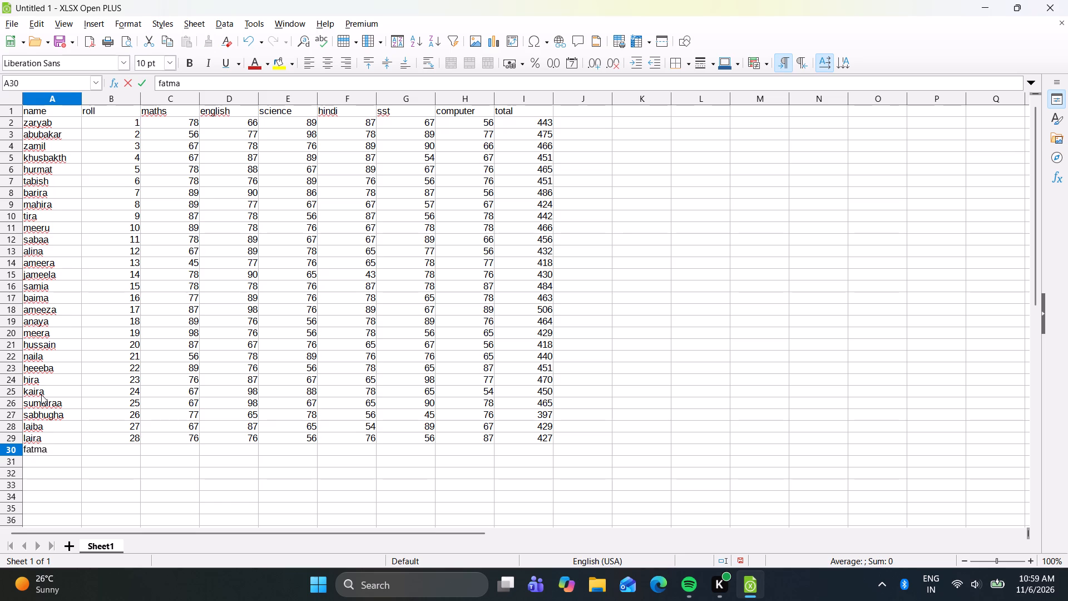
key(Right)
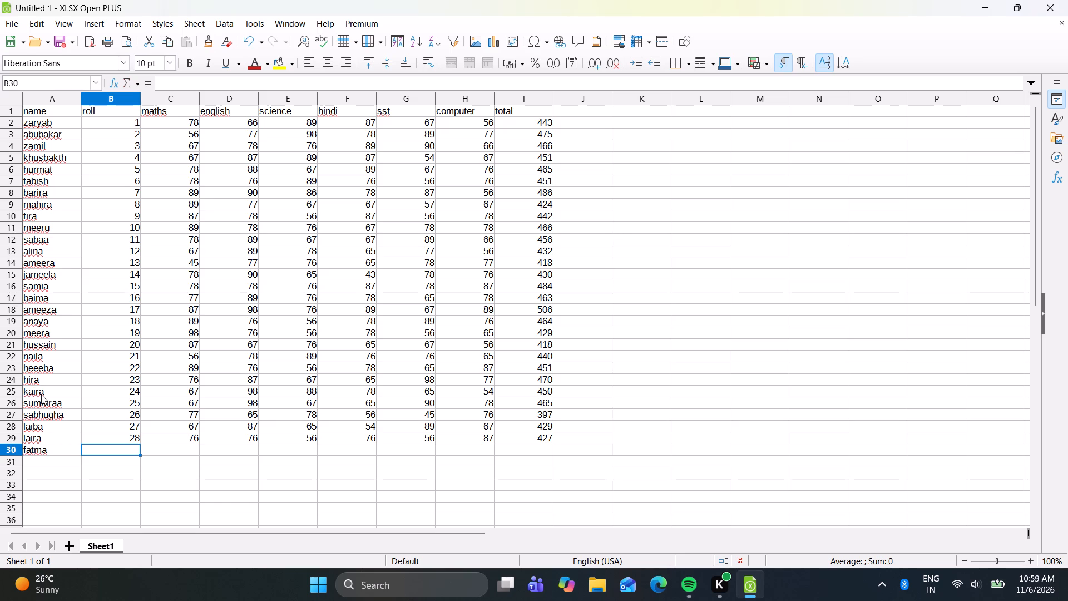
key(2)
key(9)
key(Right)
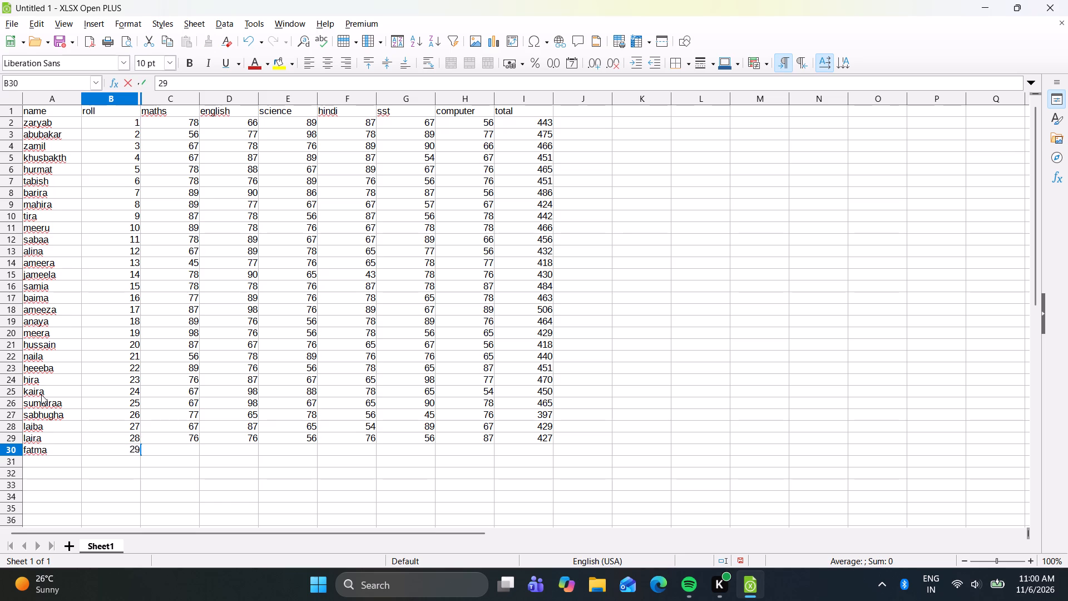
Enter the twenty-ninth student's marks in cells C30 to H30: 99, 78, 87, 78, 87 and 56.
text(99)
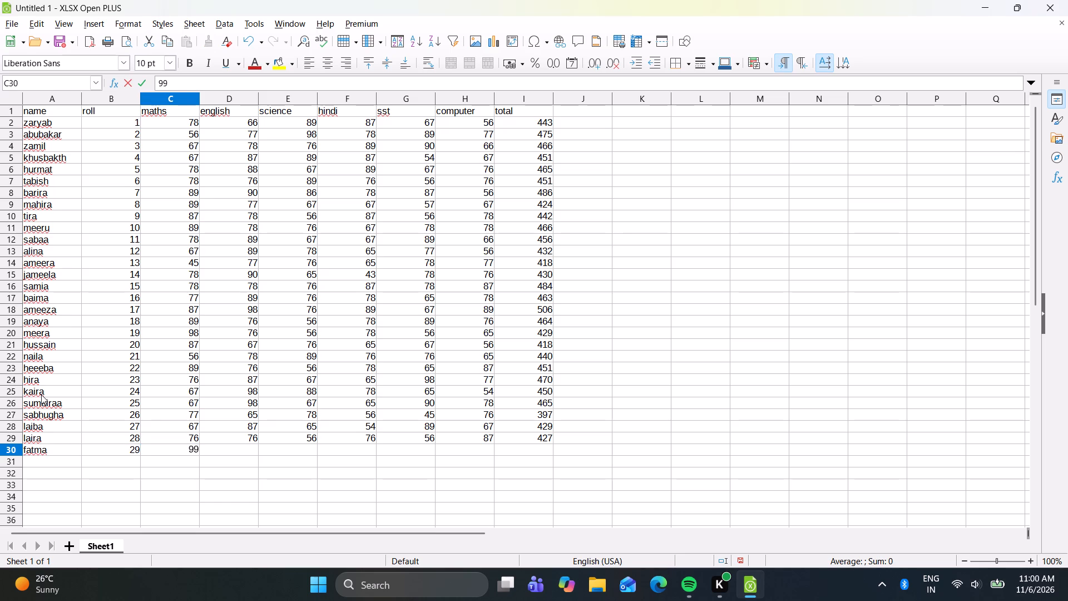
key(Right)
text(78)
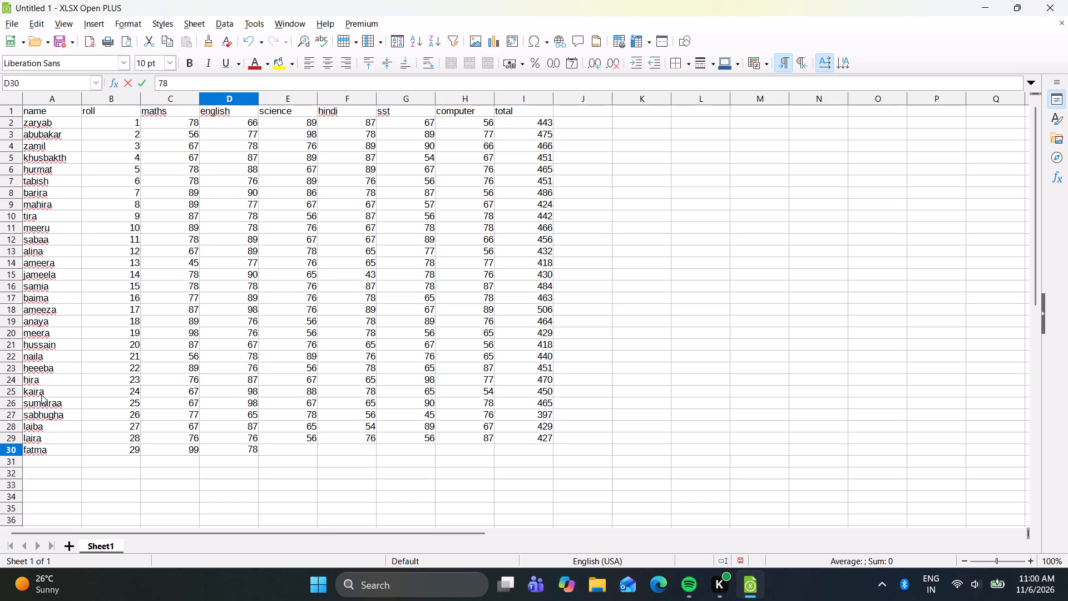
key(Right)
text(87)
key(Down)
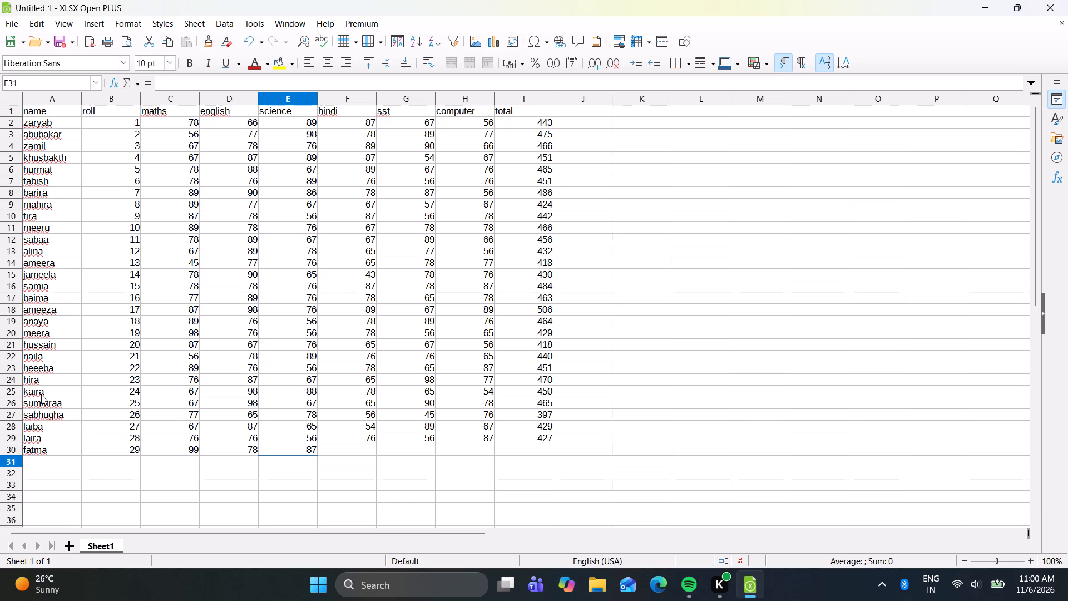
key(Up)
key(Right)
text(78)
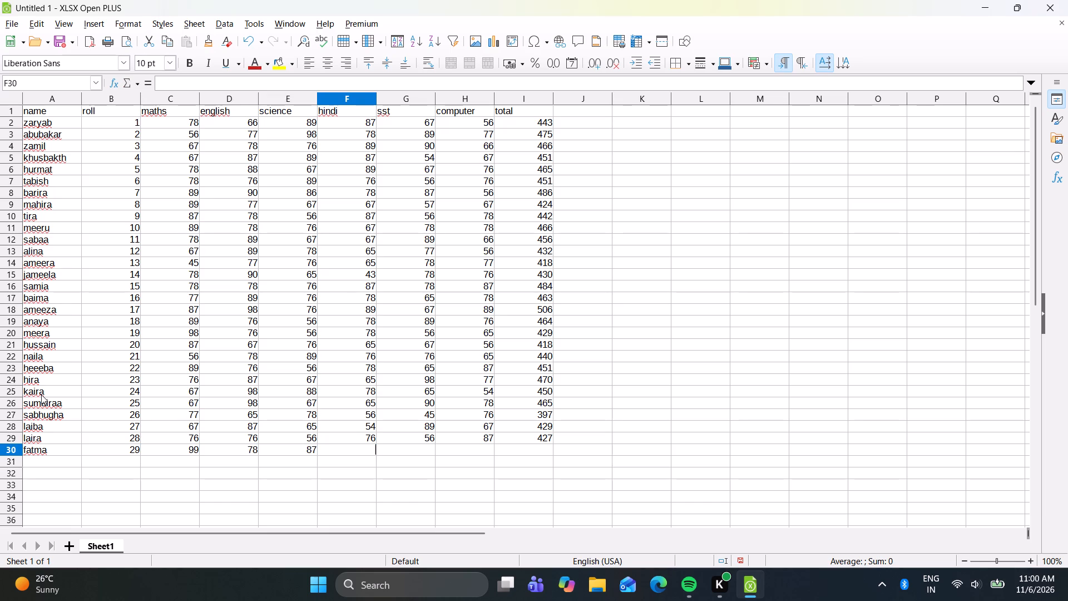
key(Right)
text(87)
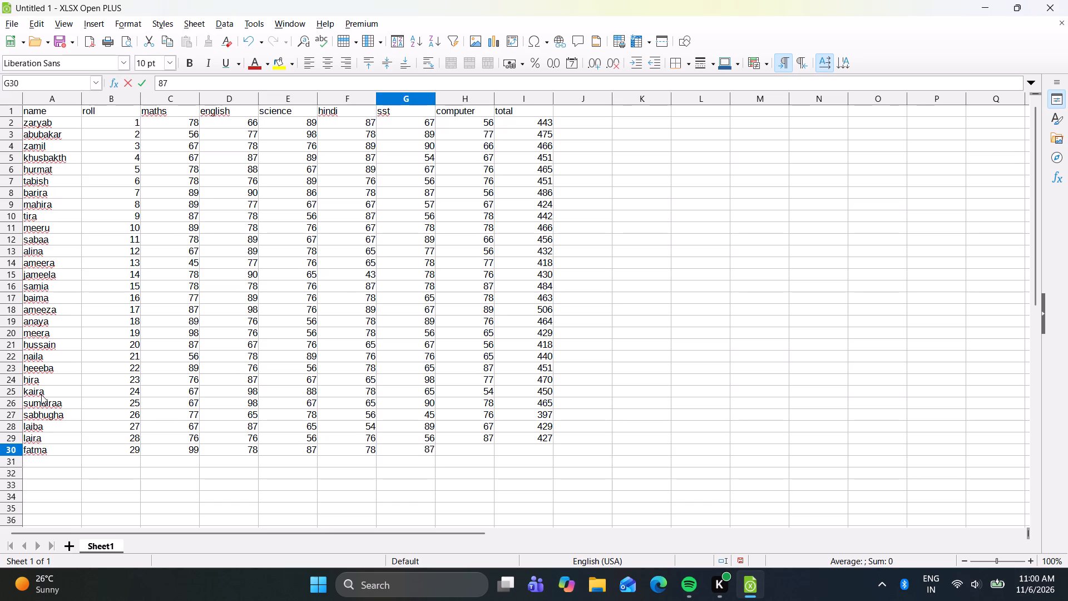
key(Right)
text(56)
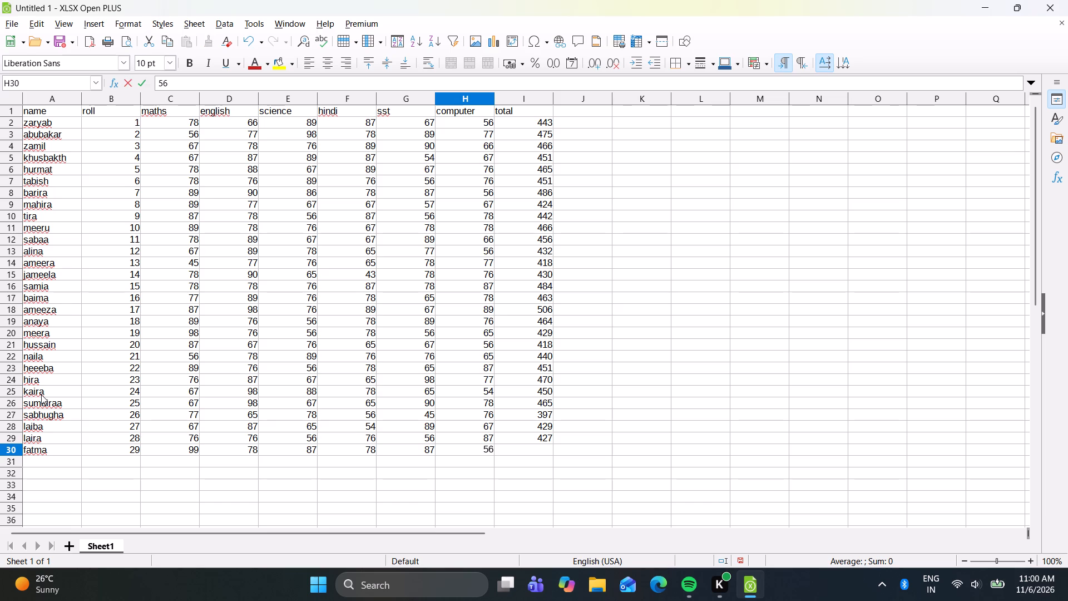
key(Right)
Calculate the twenty-ninth student's total in cell I30 with the formula =sum(c30:h30).
text(=sum)
key(shift+parenleft)
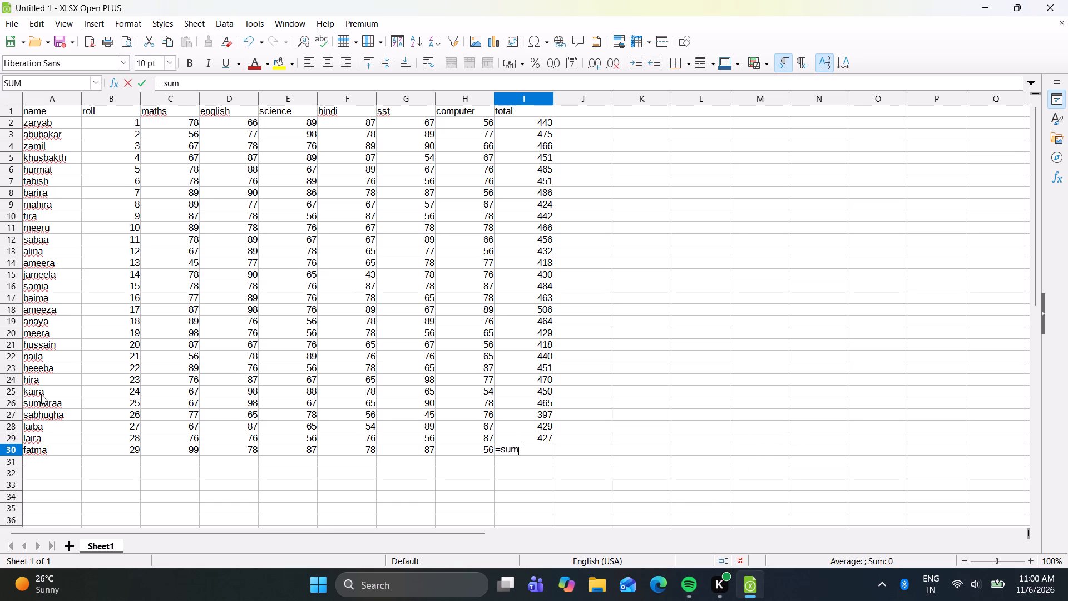
key(c)
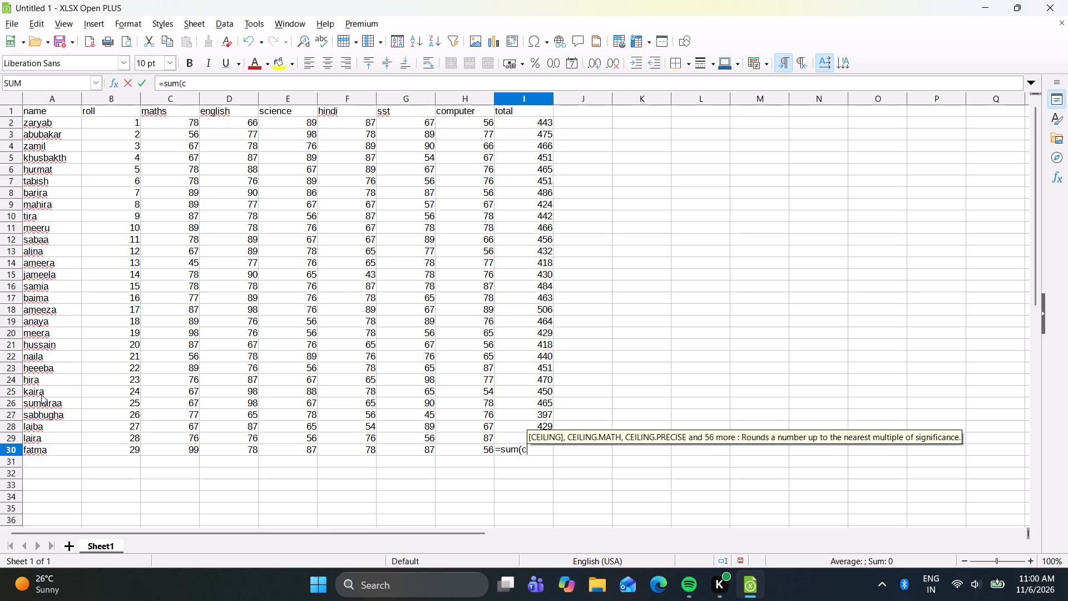
text(30)
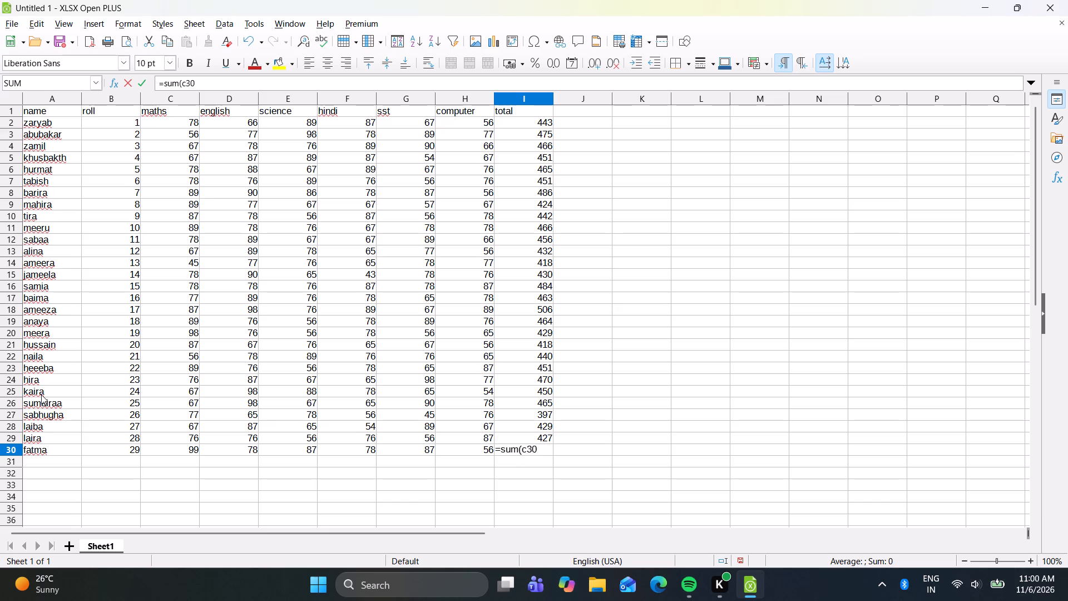
text(:h)
text(30))
key(Return)
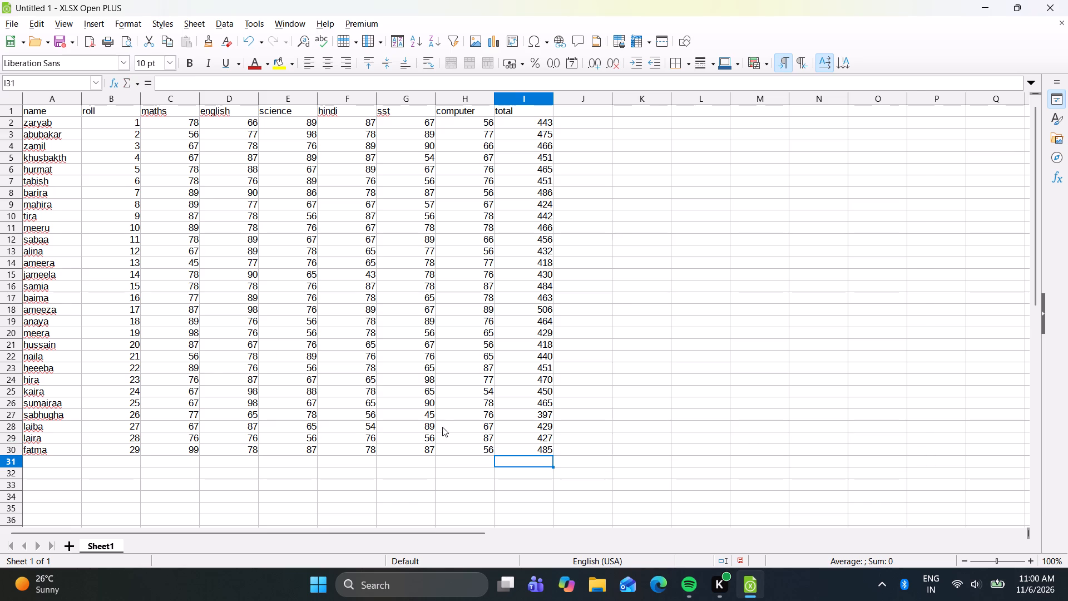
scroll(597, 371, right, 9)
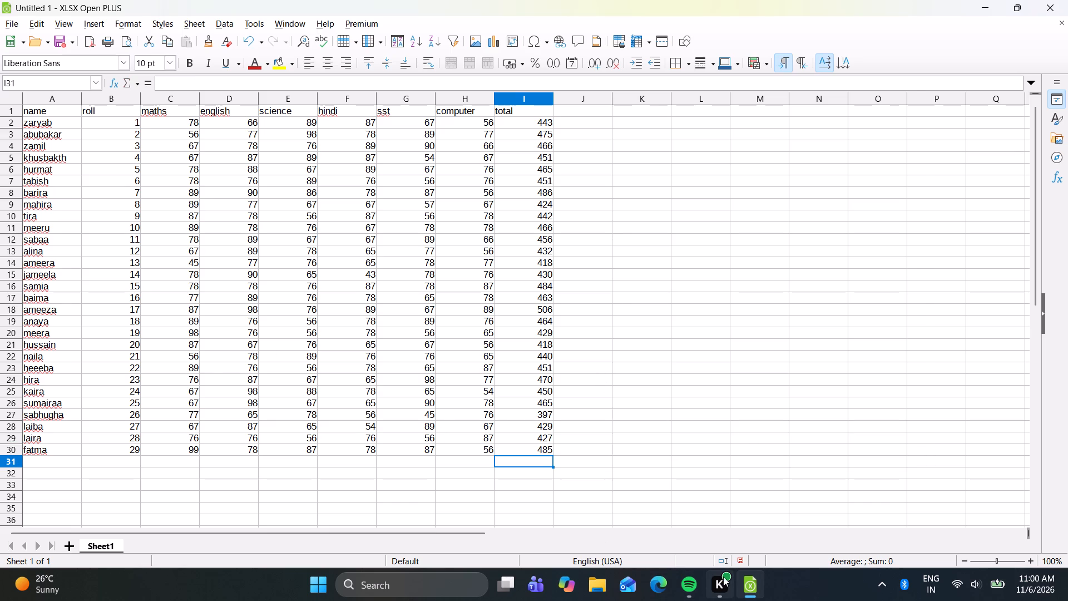
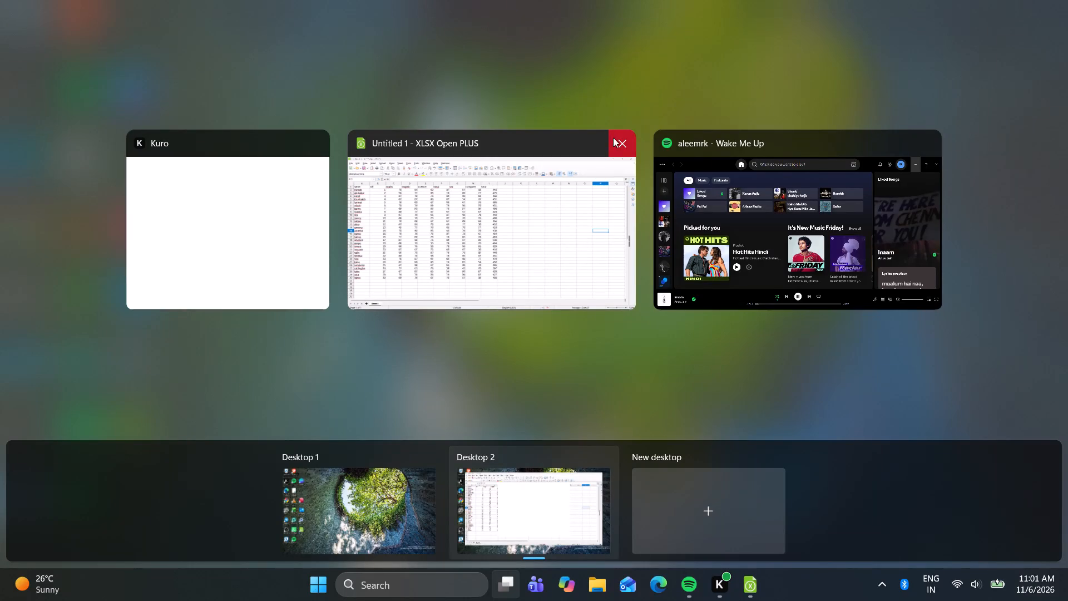
Try to close the Untitled 1 spreadsheet window from the overview of open windows.
click(619, 137)
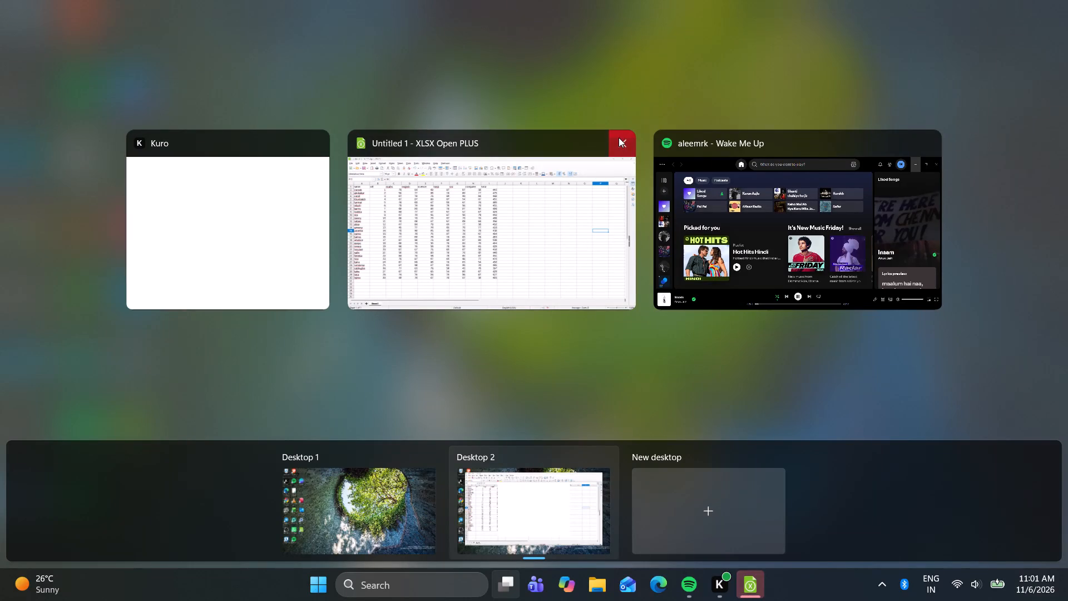
click(619, 146)
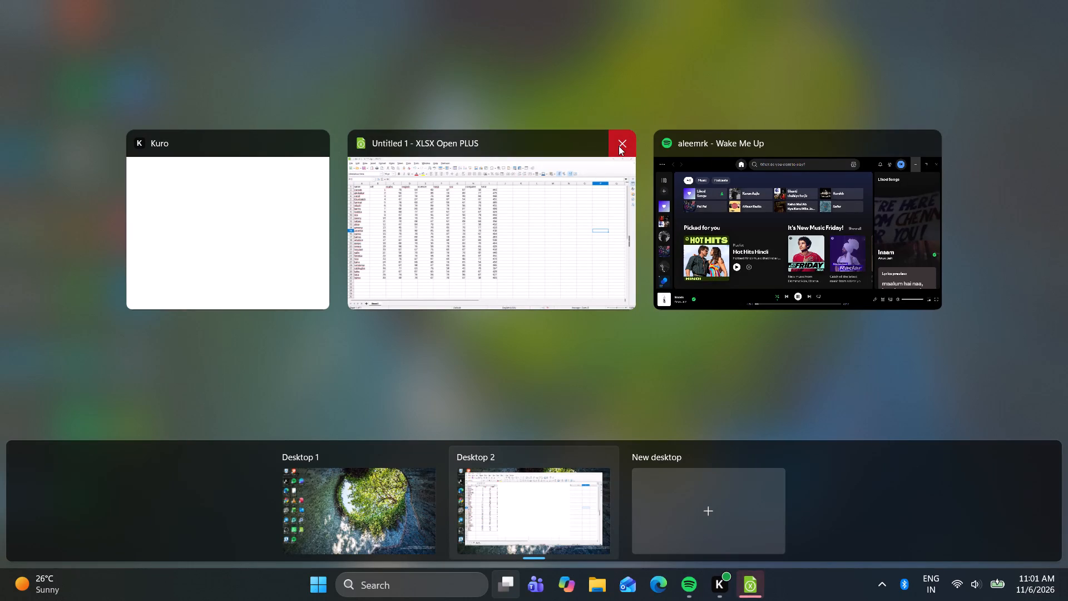
click(619, 146)
click(619, 146)
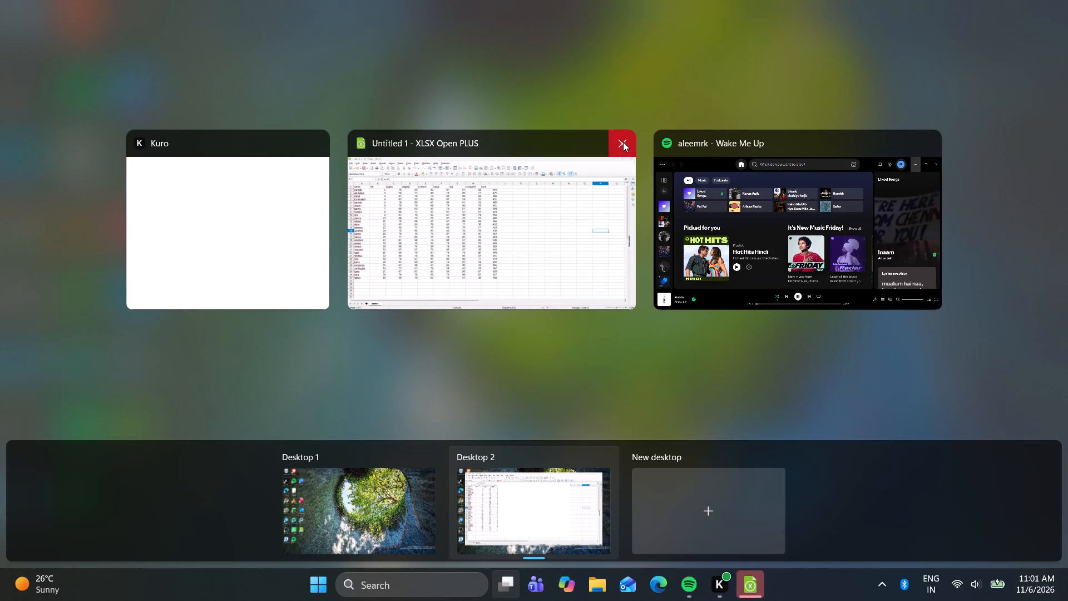
click(631, 138)
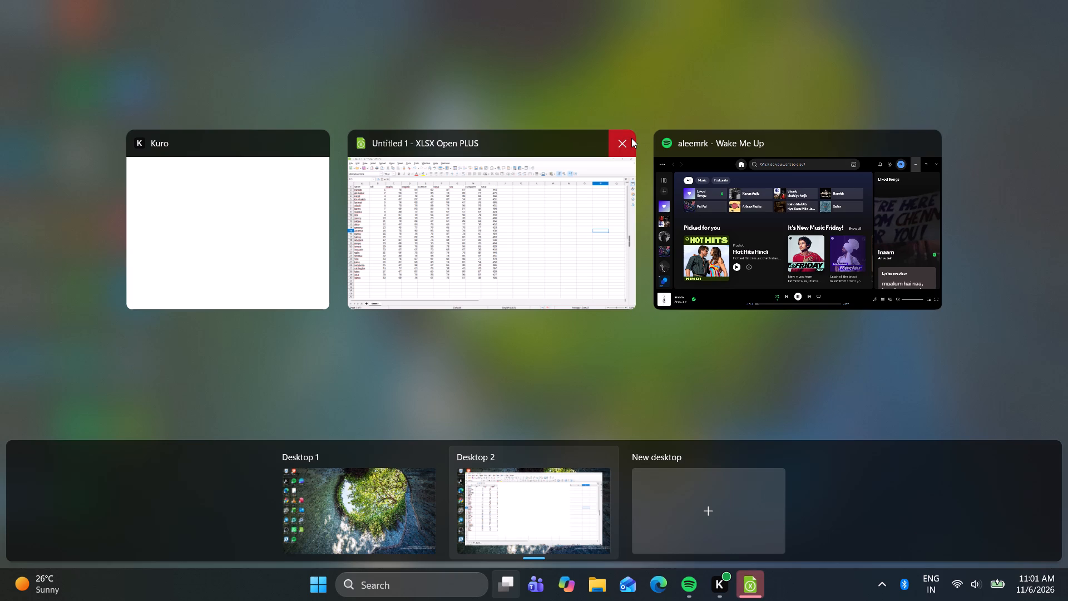